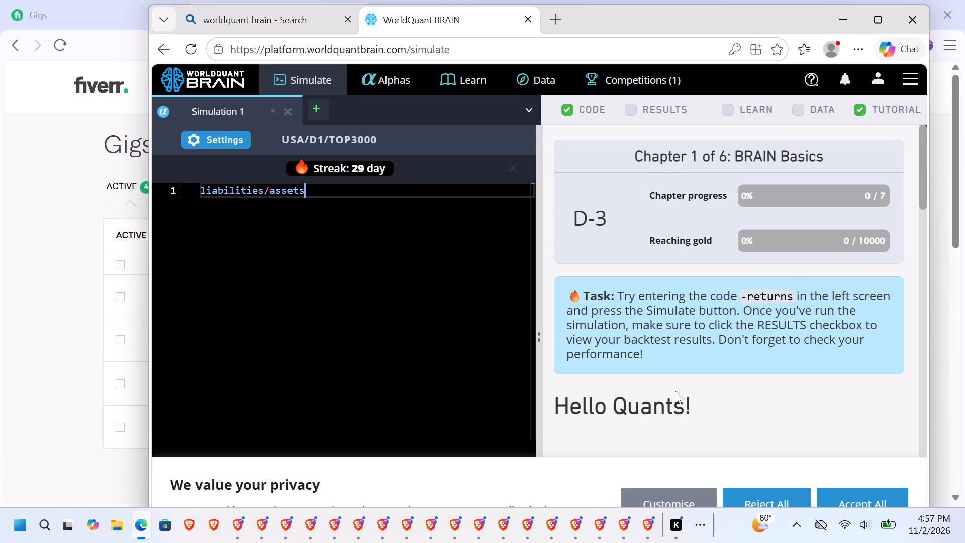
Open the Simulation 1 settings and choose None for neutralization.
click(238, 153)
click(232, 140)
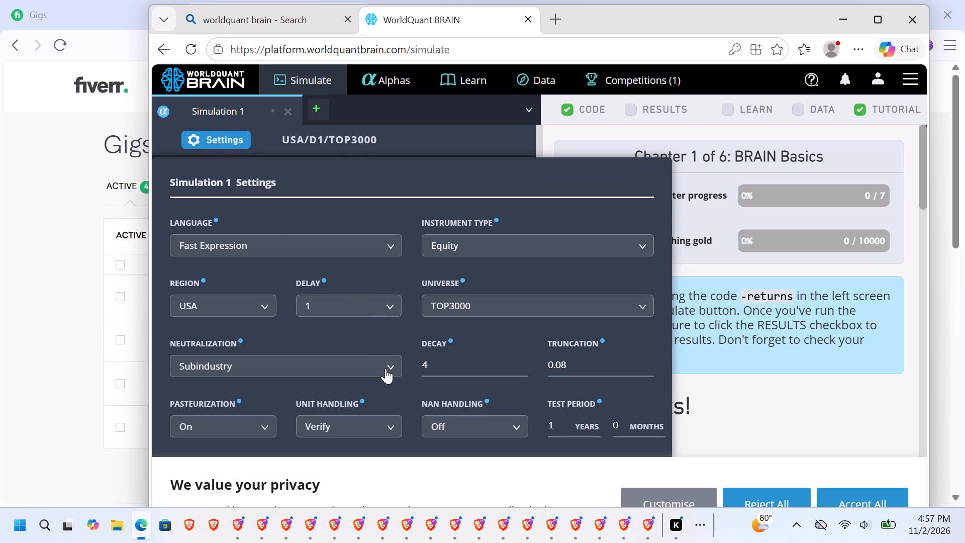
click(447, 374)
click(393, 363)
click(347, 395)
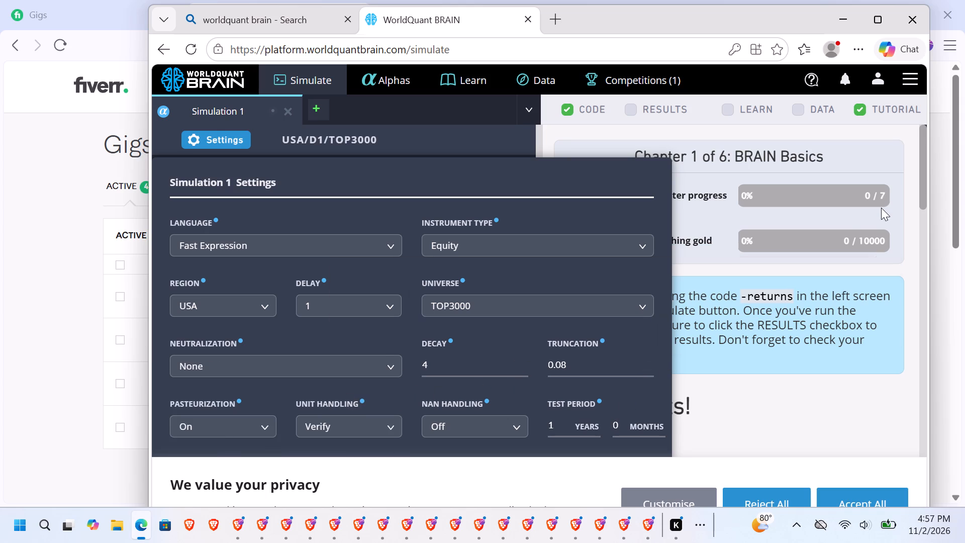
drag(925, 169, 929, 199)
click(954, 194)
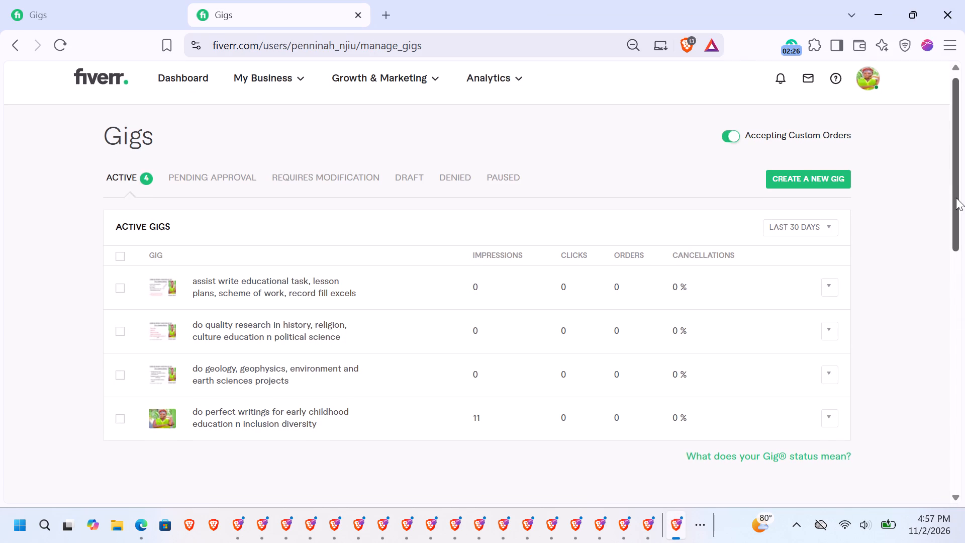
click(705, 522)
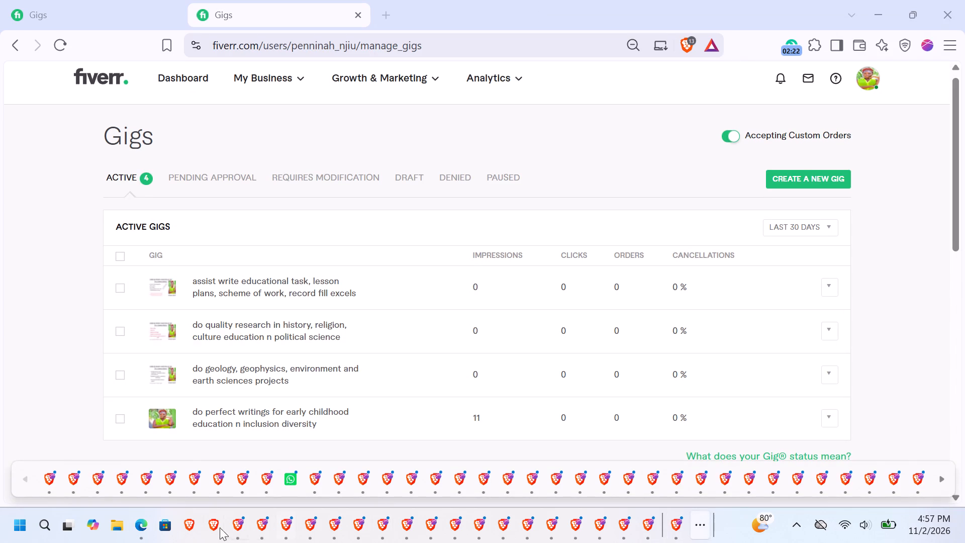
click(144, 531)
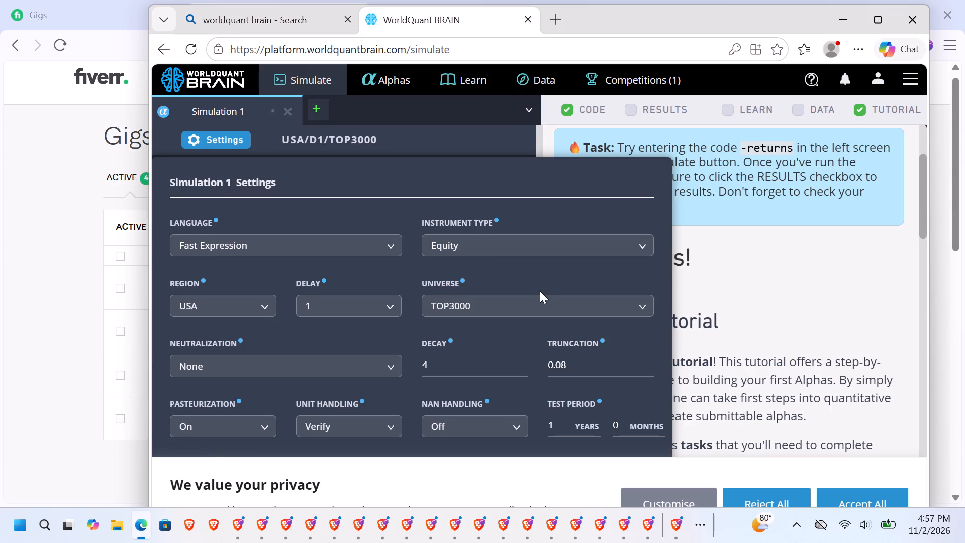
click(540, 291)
Maximize the WorldQuant BRAIN browser window and reject all cookies in the privacy notice.
click(874, 18)
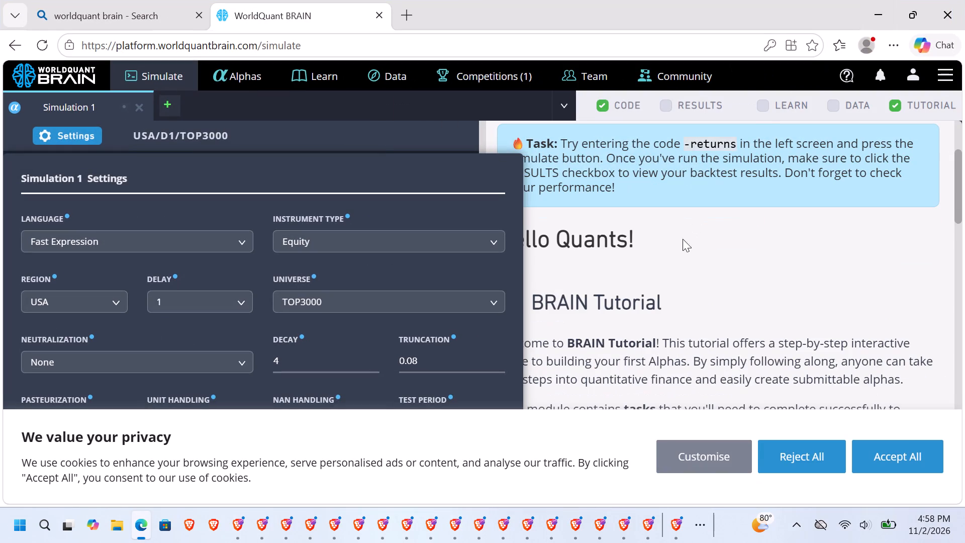
click(788, 454)
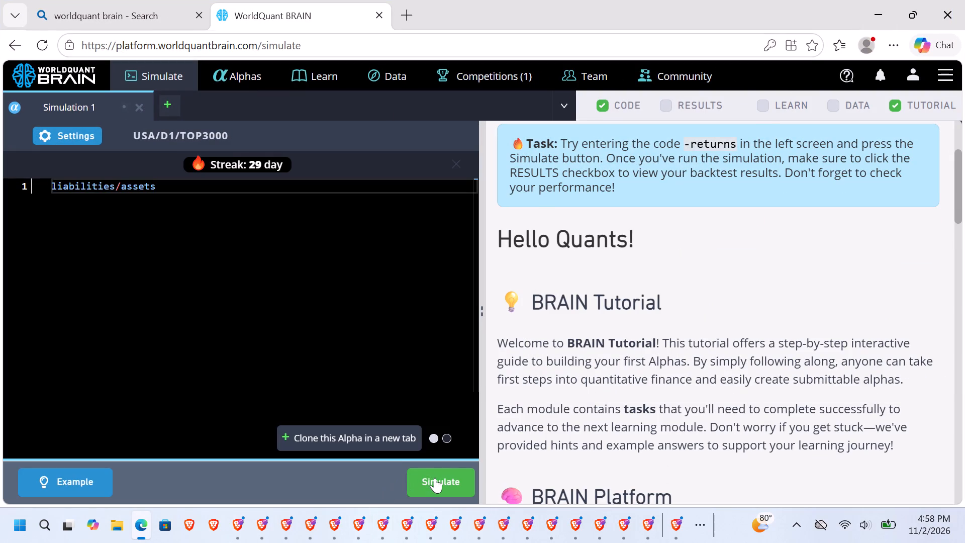
Set Simulation 1's neutralization to None and apply the settings.
click(84, 144)
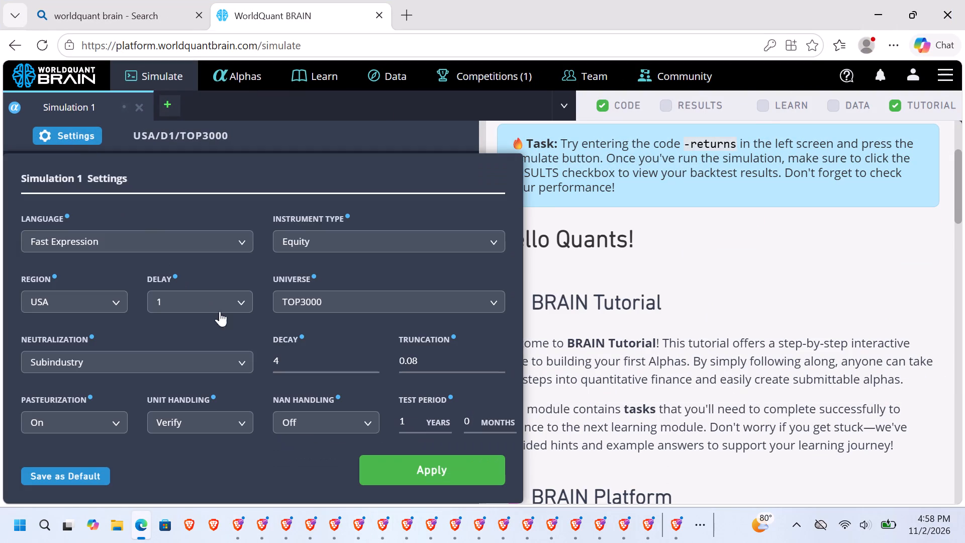
click(311, 361)
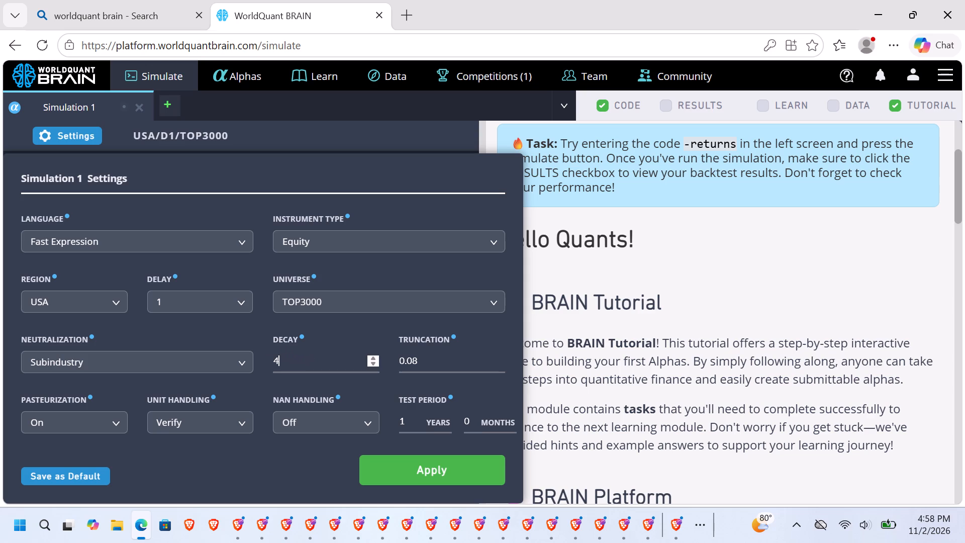
click(245, 356)
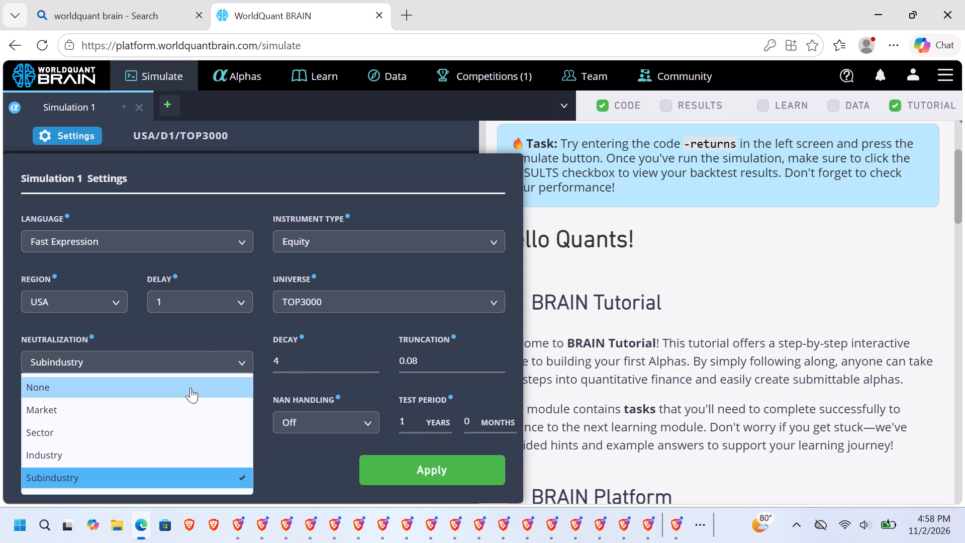
click(190, 388)
click(407, 475)
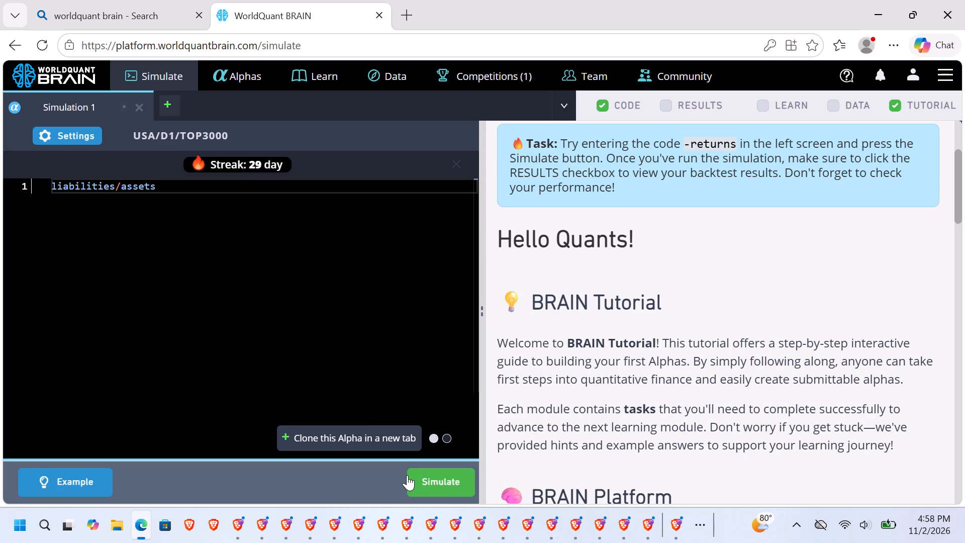
Run the simulation of the liabilities/assets expression.
click(443, 487)
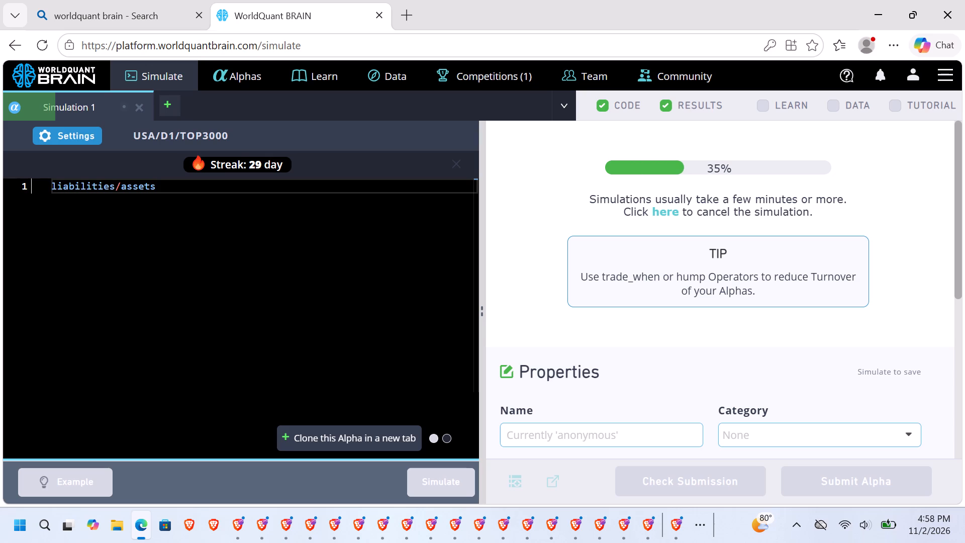
Switch to WhatsApp among the hidden open windows.
click(693, 523)
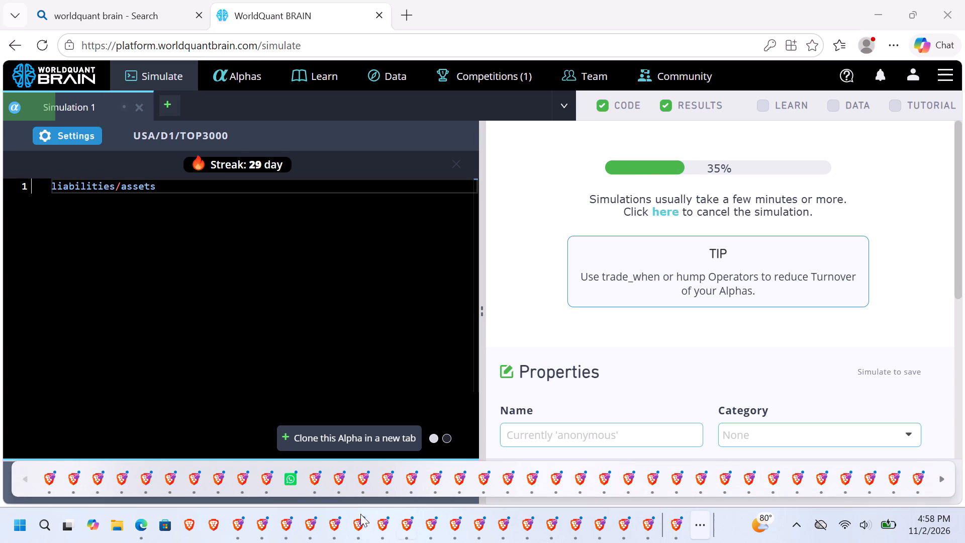
click(288, 483)
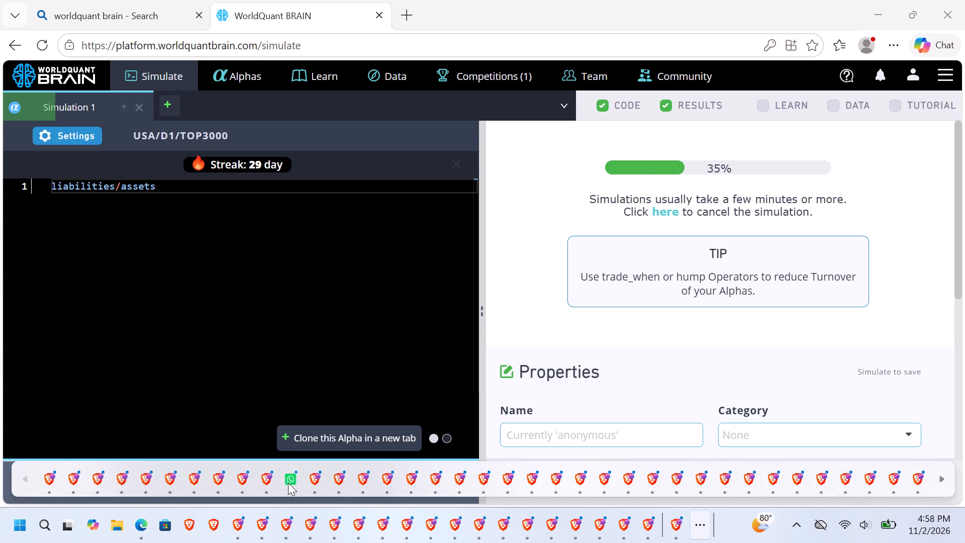
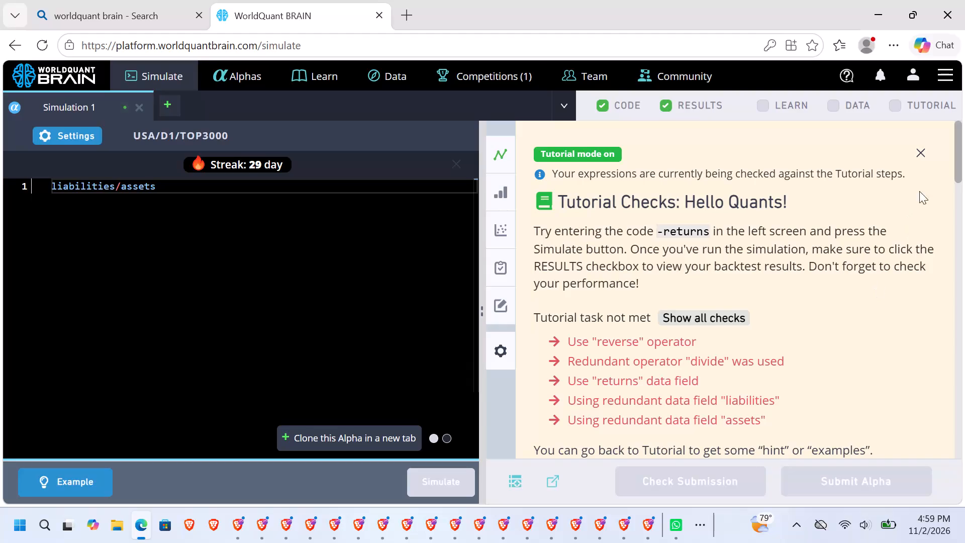
Review the simulation results and expand the failed tests under IS Testing Status.
drag(960, 162, 964, 235)
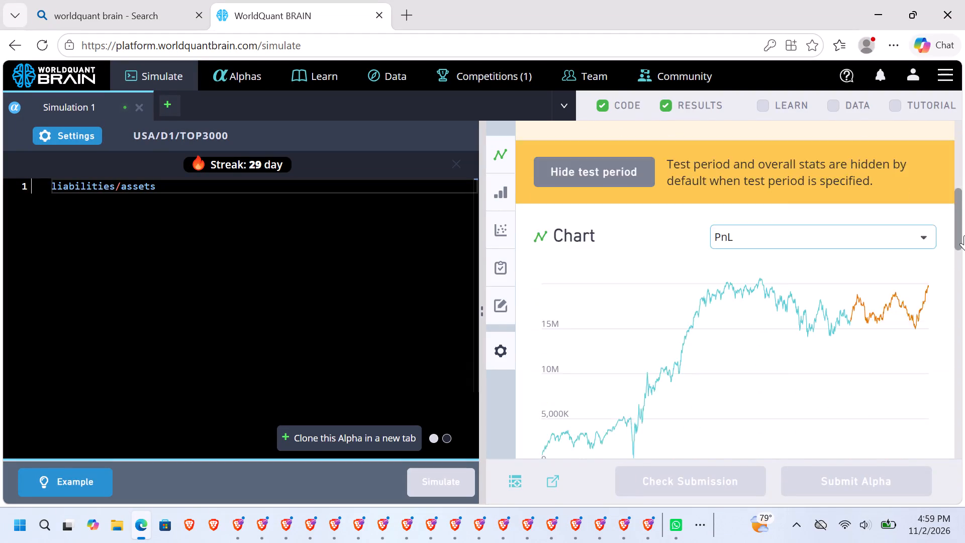
drag(964, 235, 964, 429)
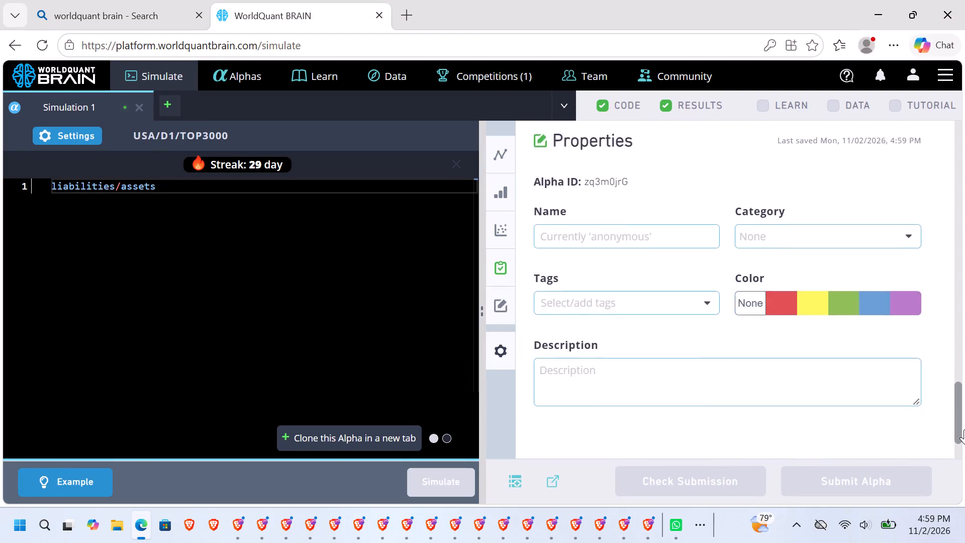
drag(964, 429, 964, 391)
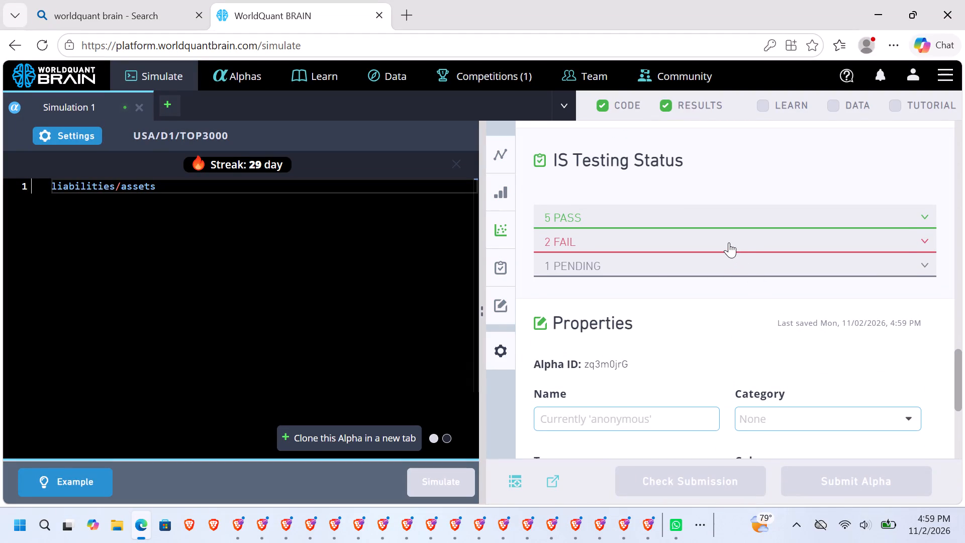
click(729, 242)
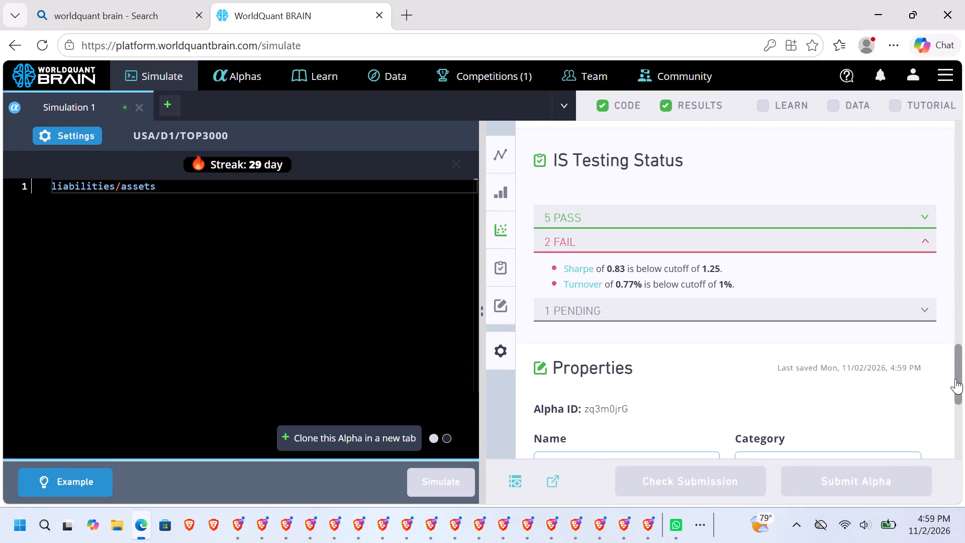
Run the Self Correlation check for the simulated alpha.
drag(955, 379, 955, 350)
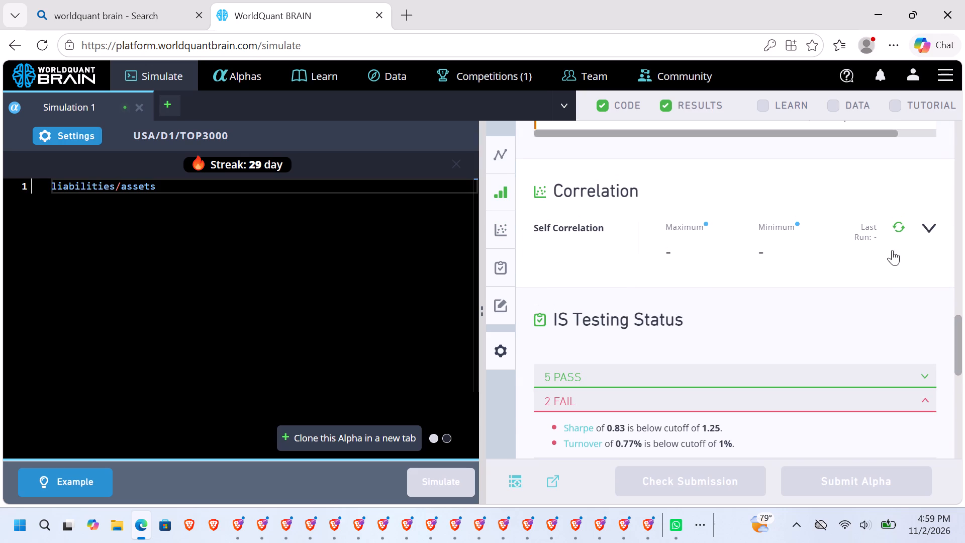
click(894, 229)
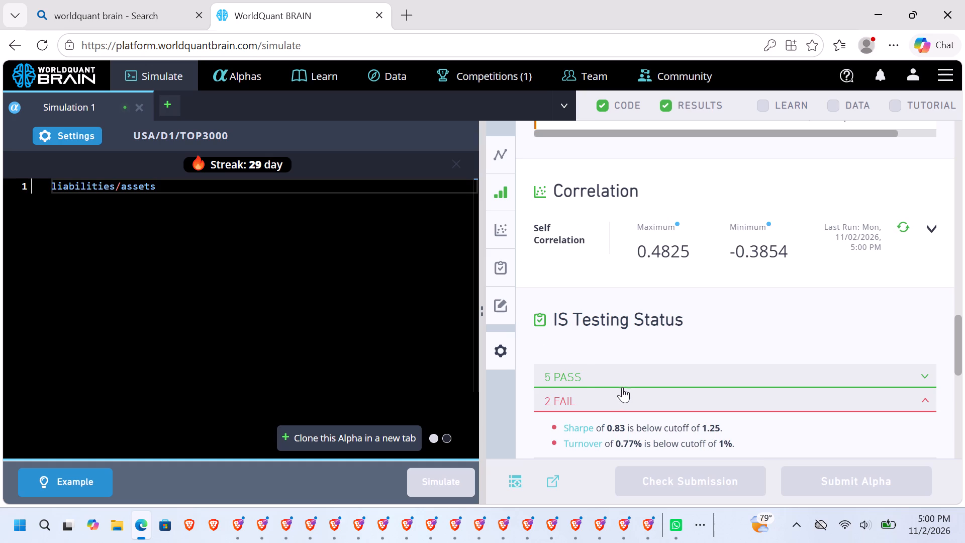
Set Simulation 1's truncation to 0.04 and apply the settings.
click(85, 143)
click(431, 357)
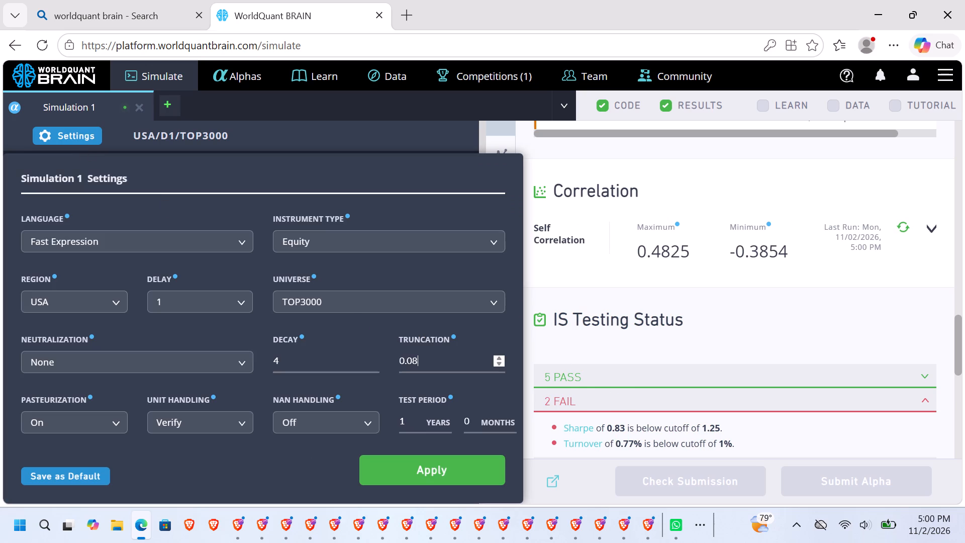
key(BackSpace)
key(4)
click(440, 469)
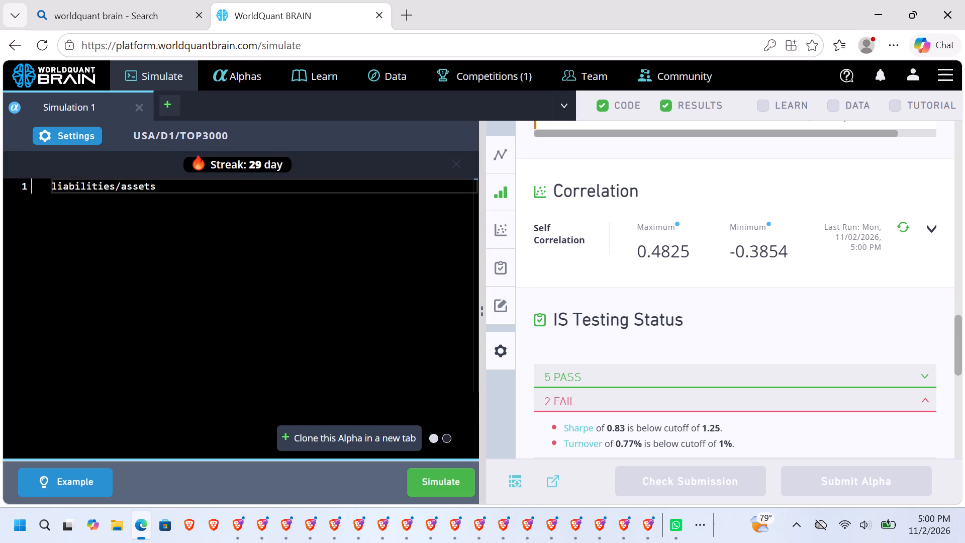
Reload the simulation page and run the liabilities/assets simulation again.
click(41, 41)
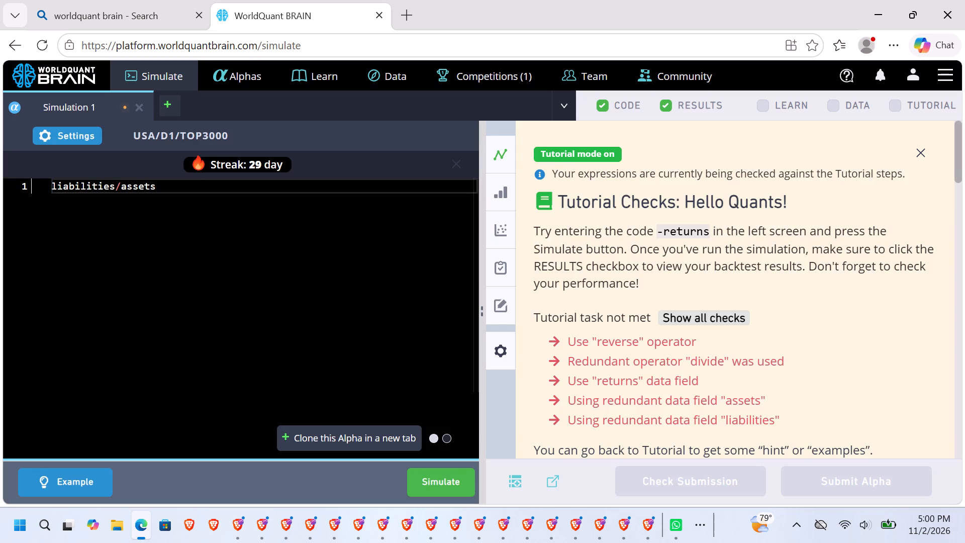
click(450, 479)
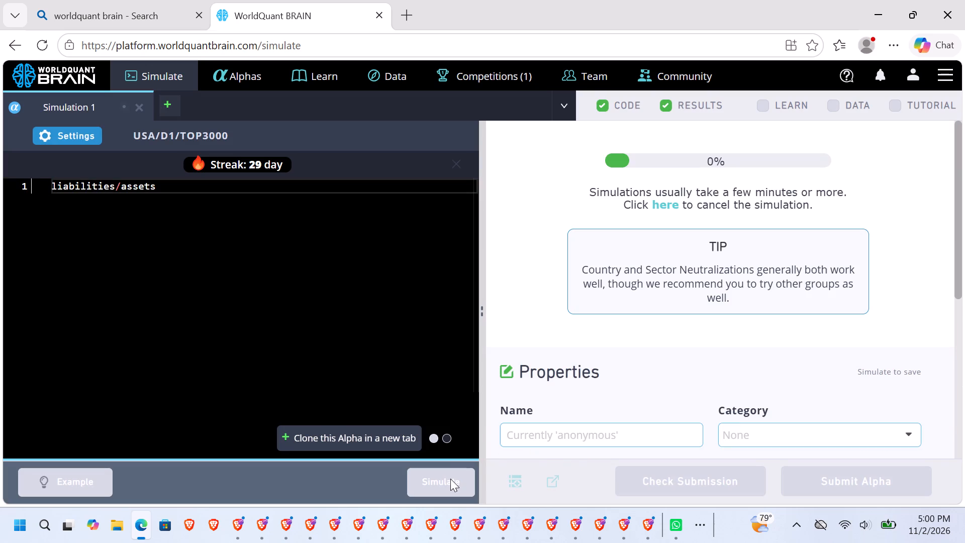
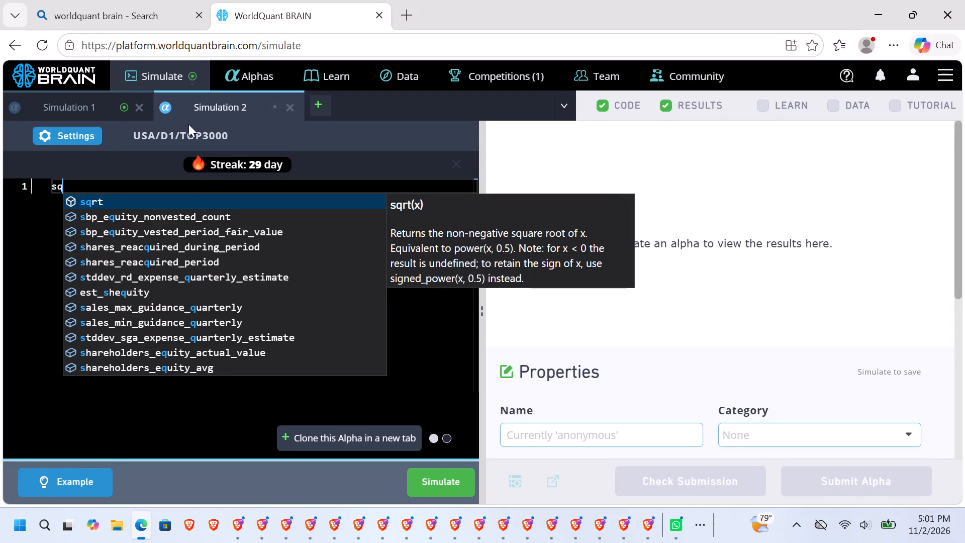
Enter the expression sqrt(rank(ts_mean(volume, 1))) in Simulation 2.
click(186, 196)
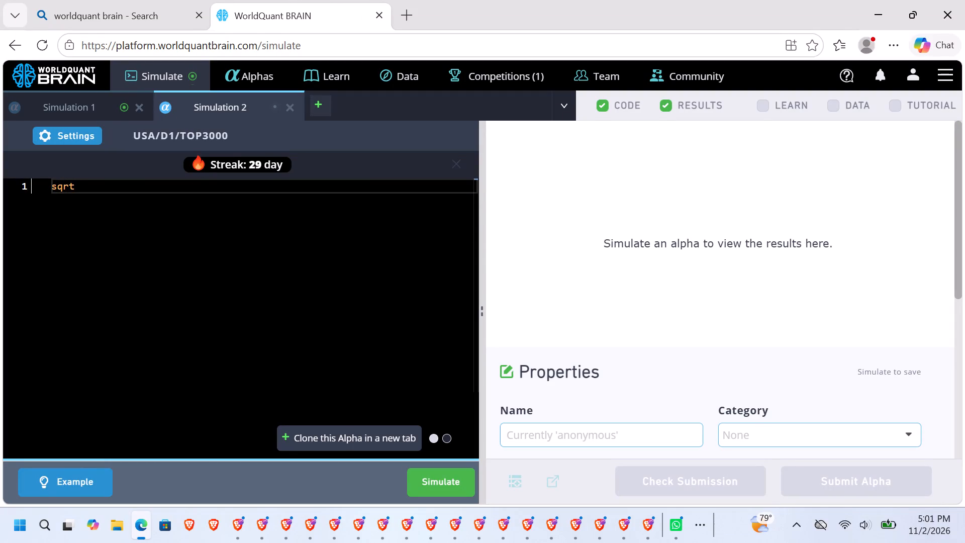
key(shift+parenleft)
text(rank)
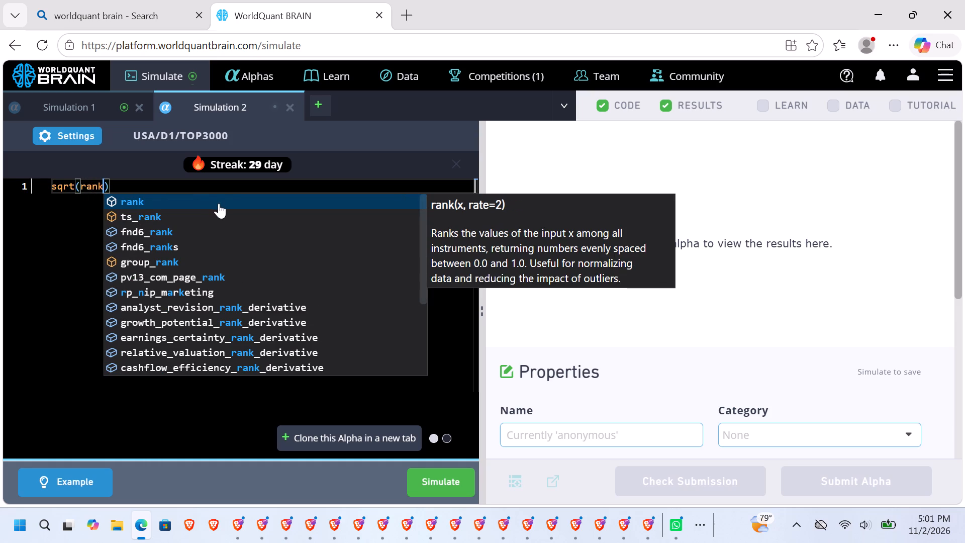
click(219, 203)
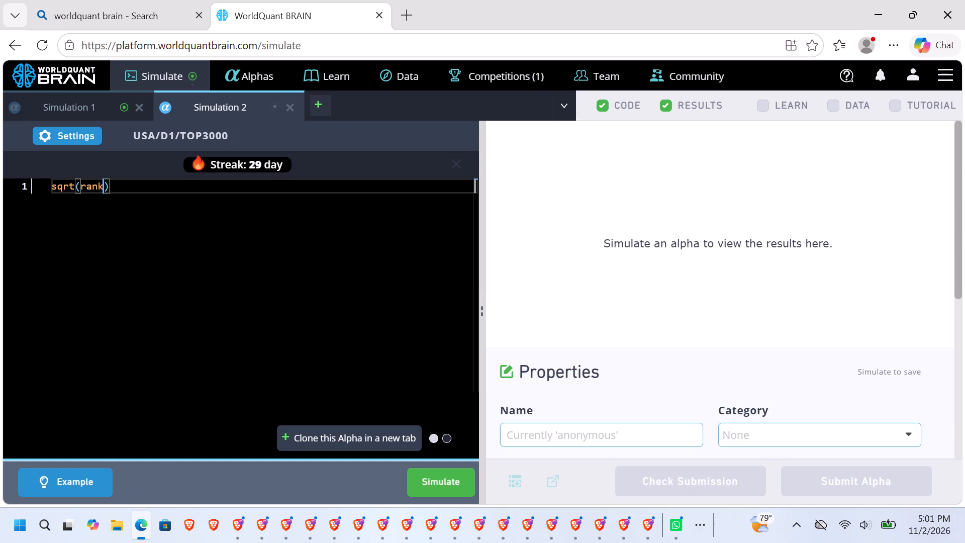
text((ts)
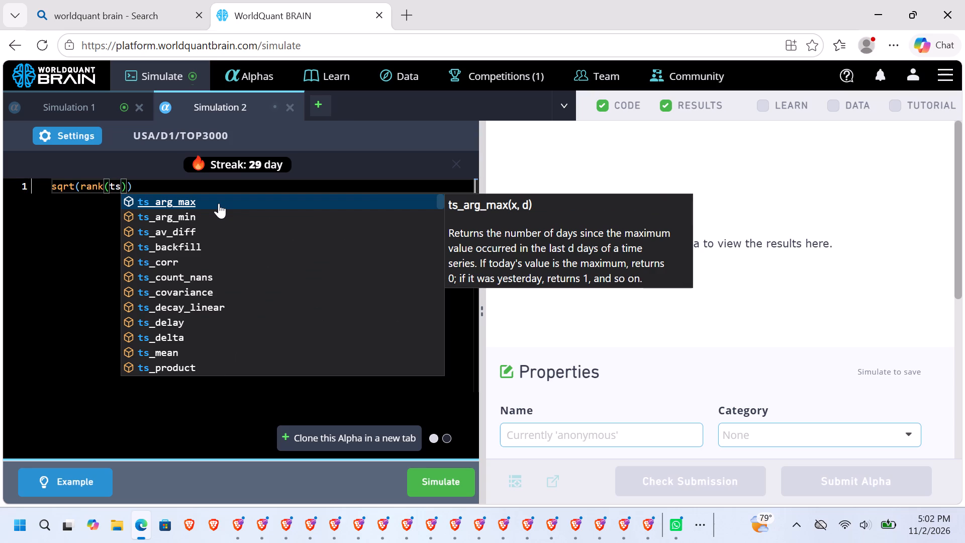
text(_mean)
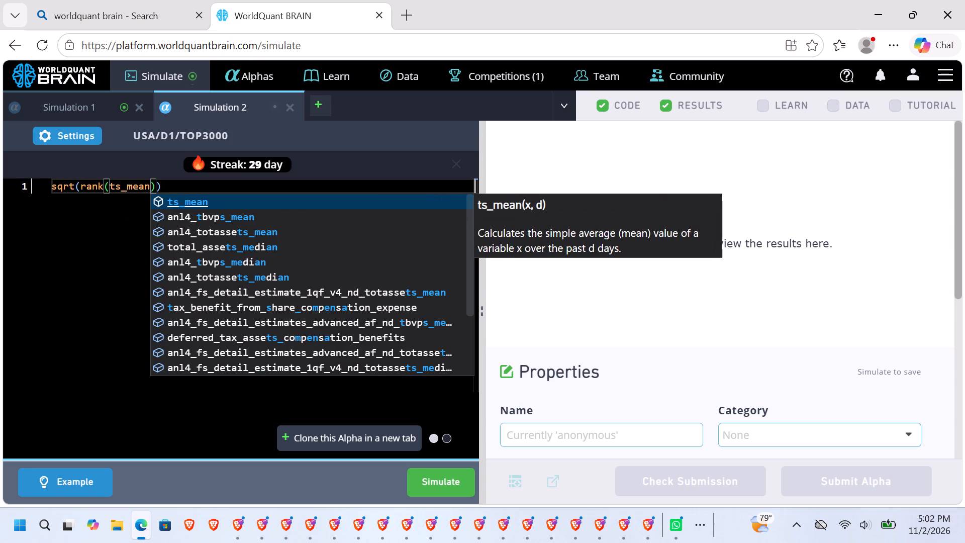
click(218, 204)
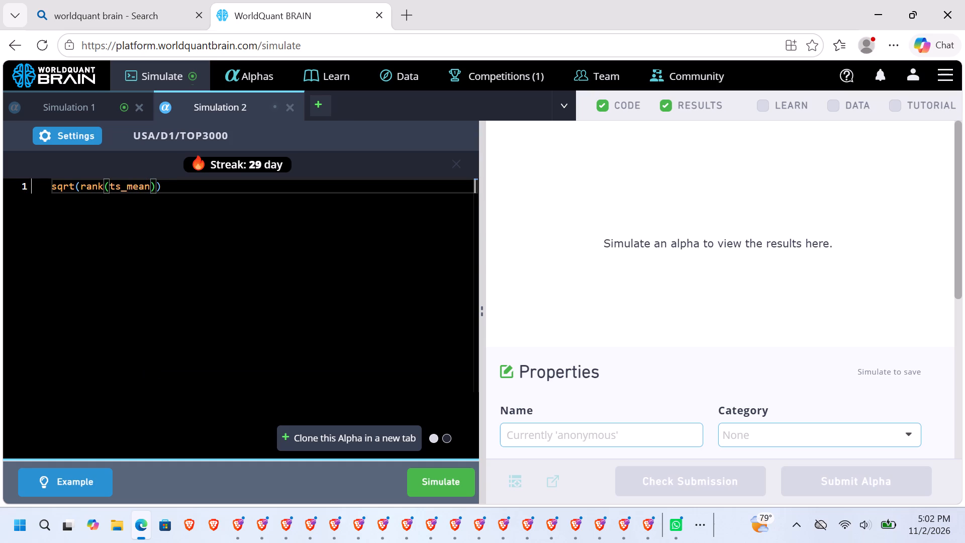
key(shift+parenleft)
text(volume)
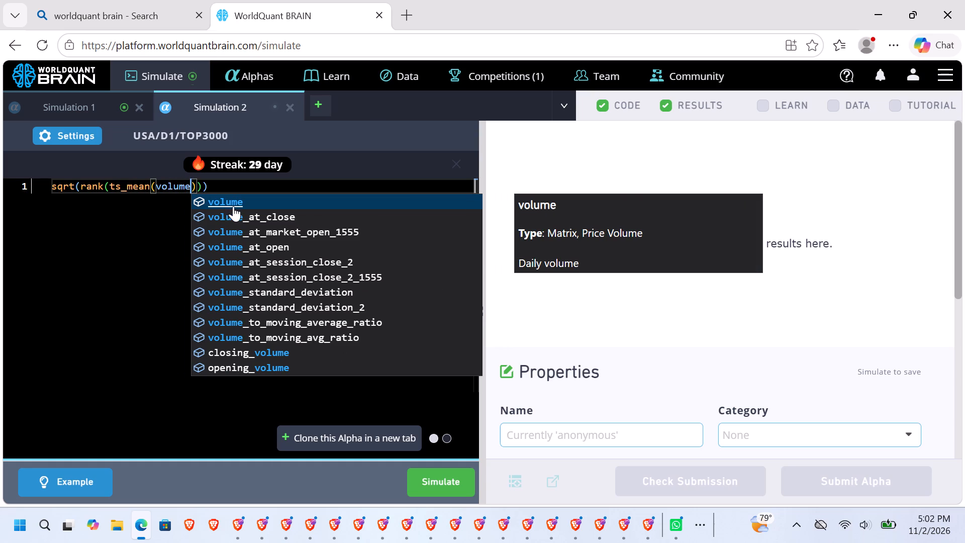
click(233, 206)
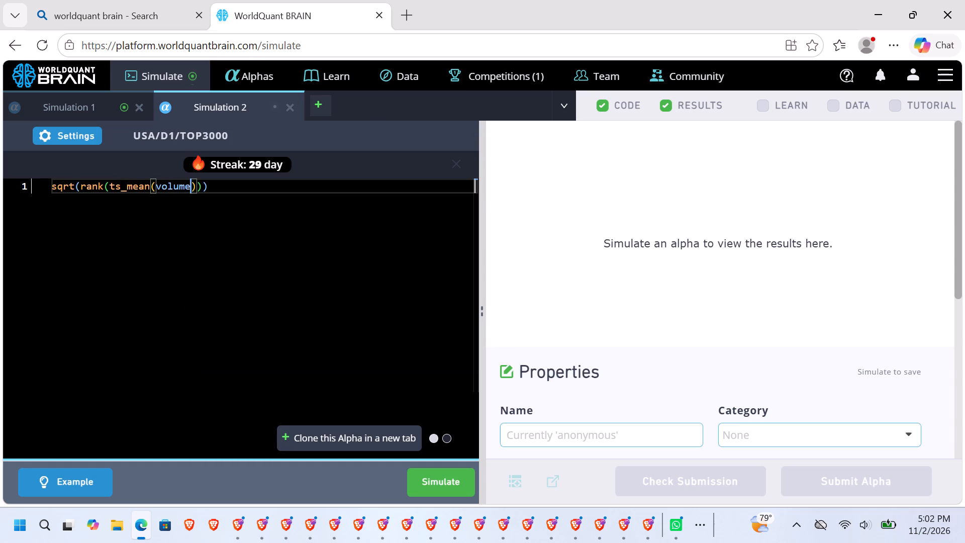
key(comma)
key(space)
key(1)
Divide ts_mean(volume, 1) by ts_mean(volume, 450) inside the rank and run Simulation 2.
click(213, 186)
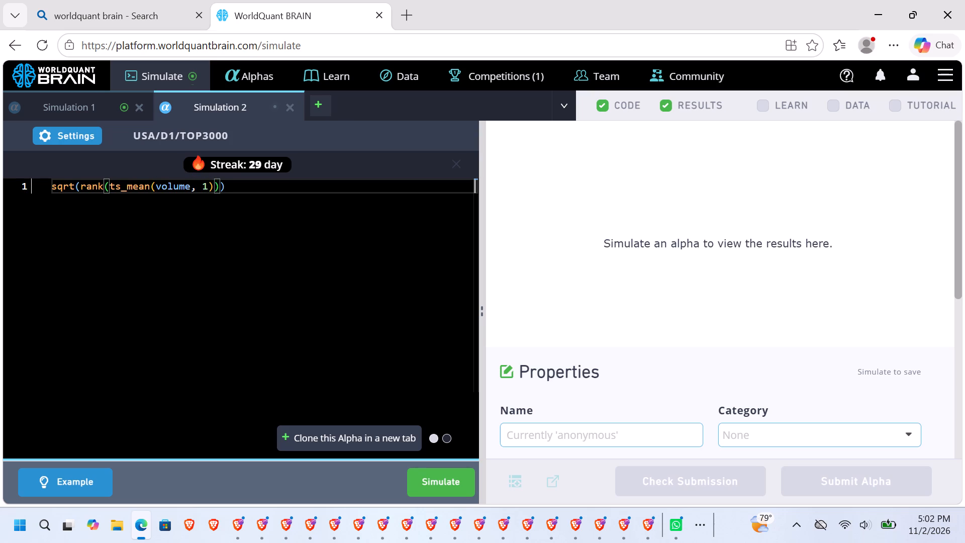
key(space)
text(/)
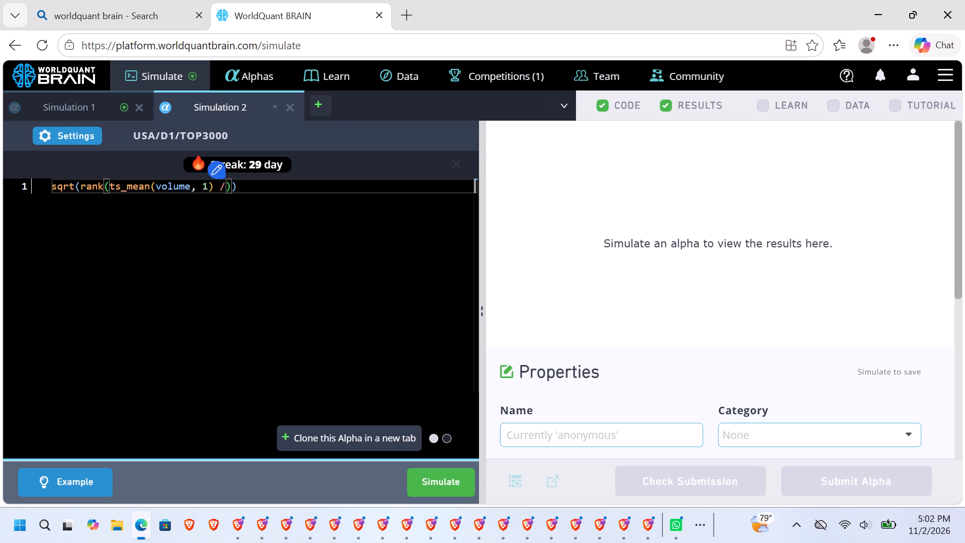
text(ts)
key(shift+underscore)
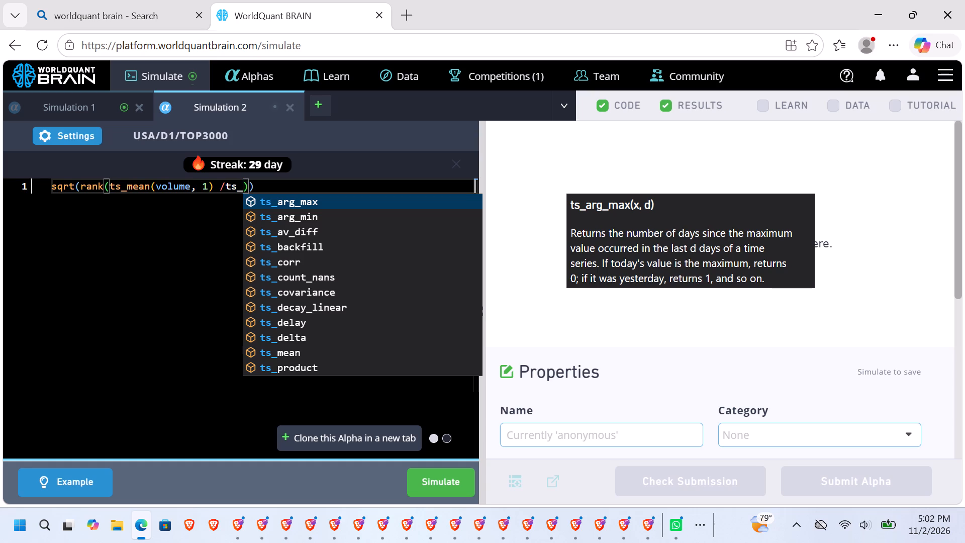
text(mea)
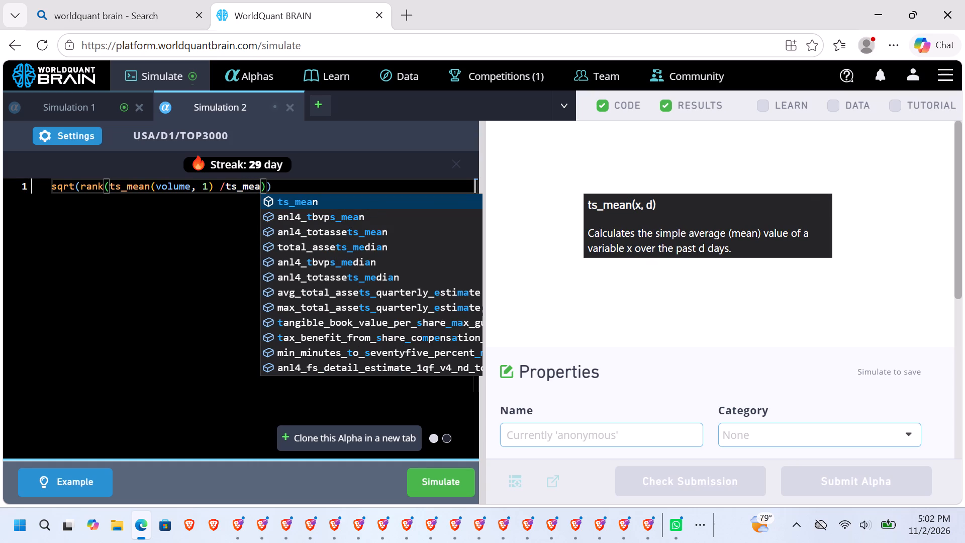
click(294, 195)
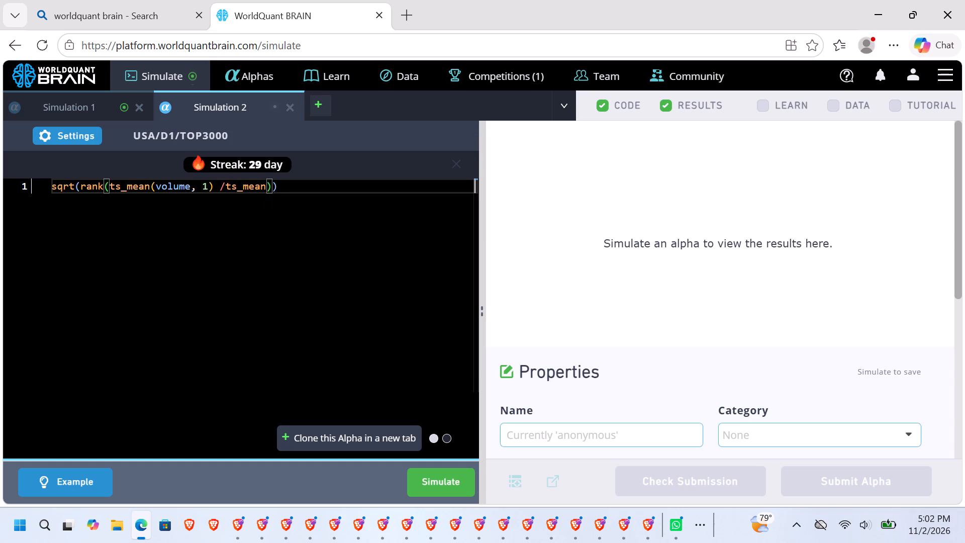
key(shift+parenleft)
text(volum)
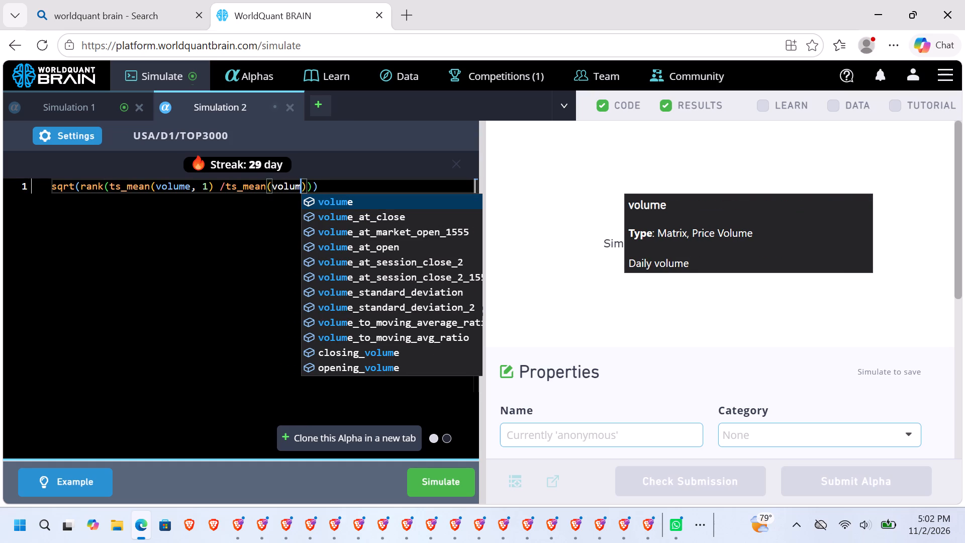
click(335, 197)
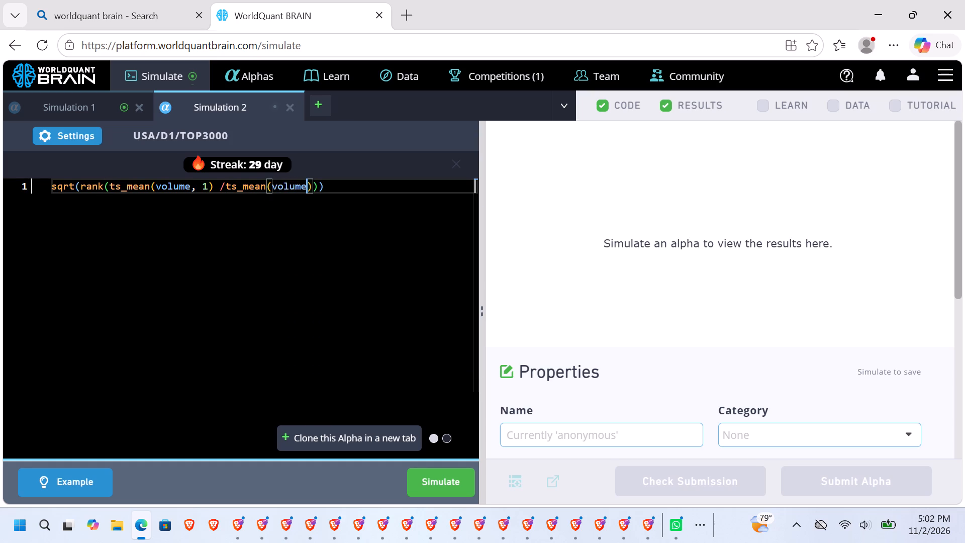
text(,)
key(space)
text(450)
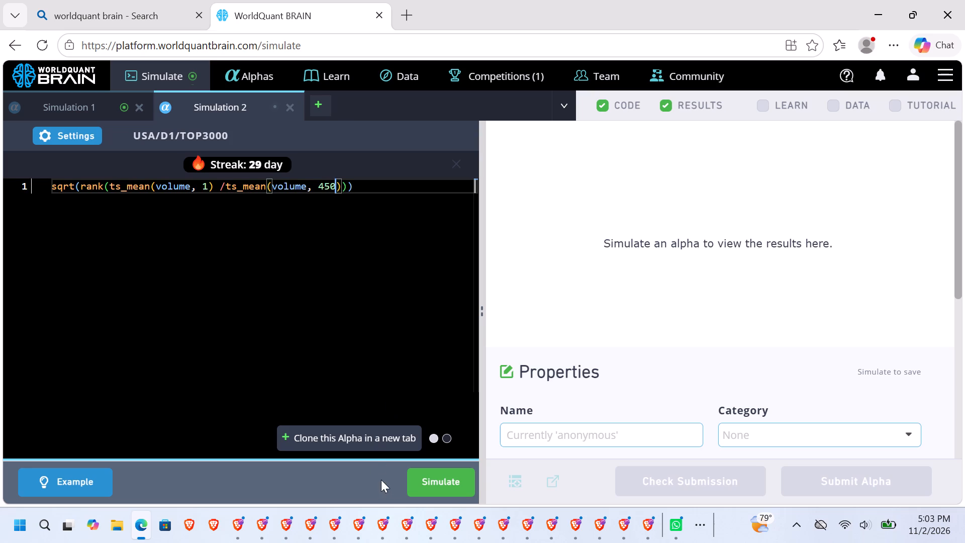
click(453, 488)
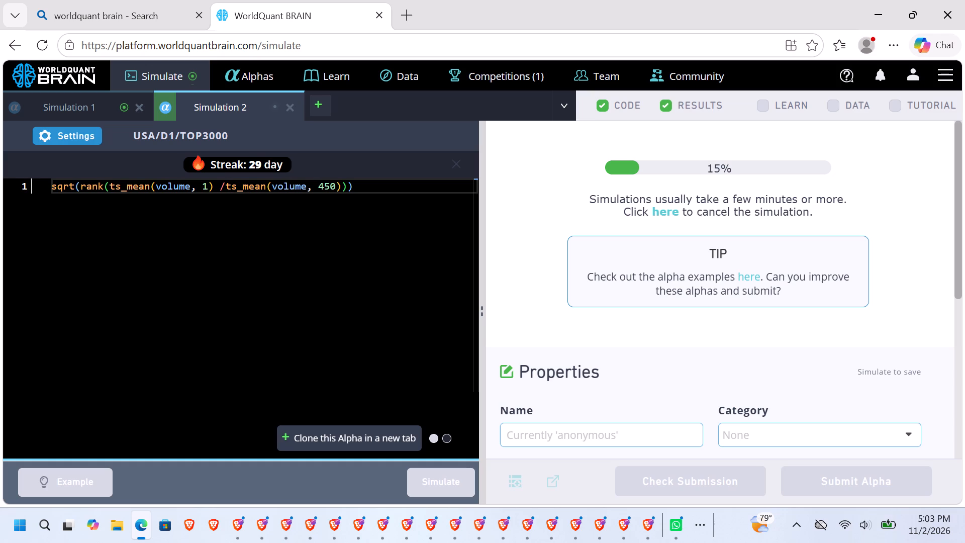
Return to Simulation 1 and show the test period for the liabilities/assets results.
click(78, 100)
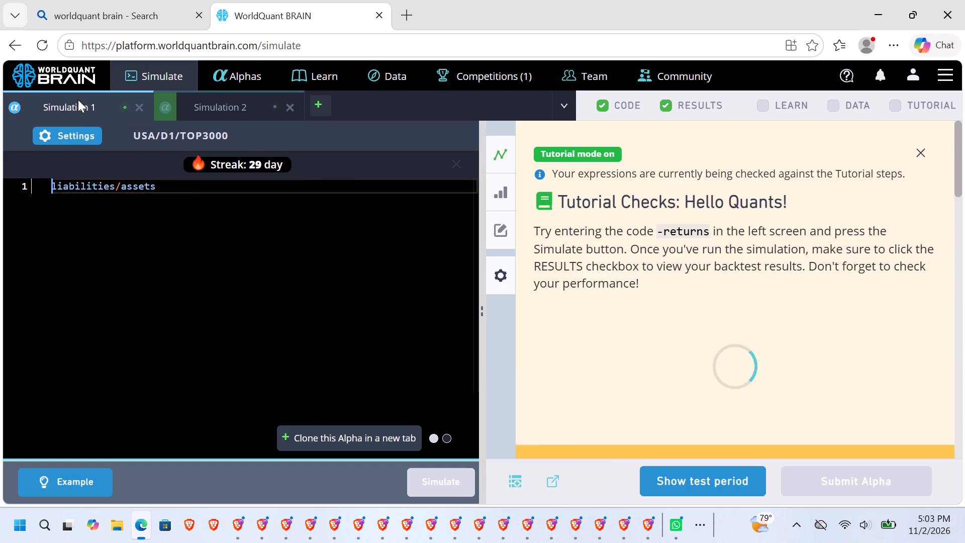
click(671, 473)
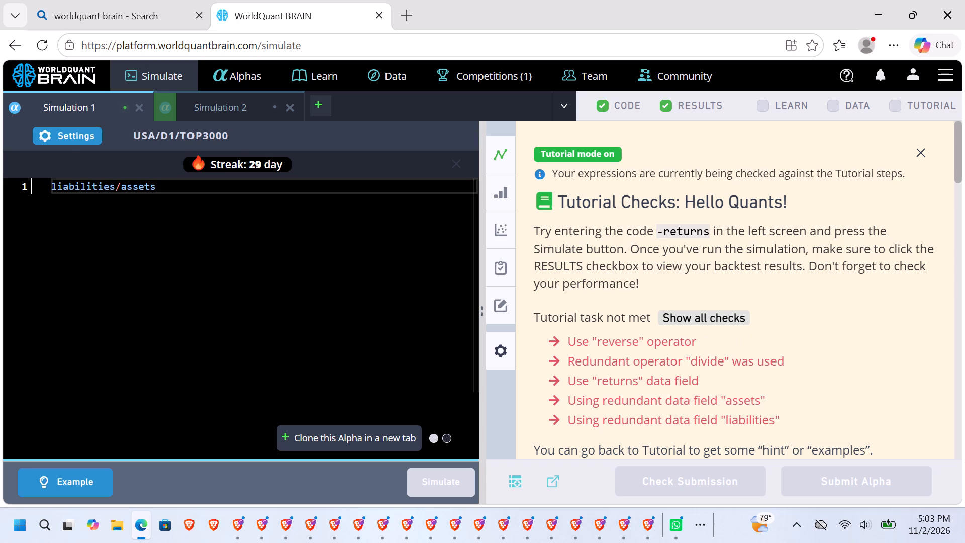
Set Simulation 1's neutralization to Market and simulate the liabilities/assets alpha again.
click(82, 141)
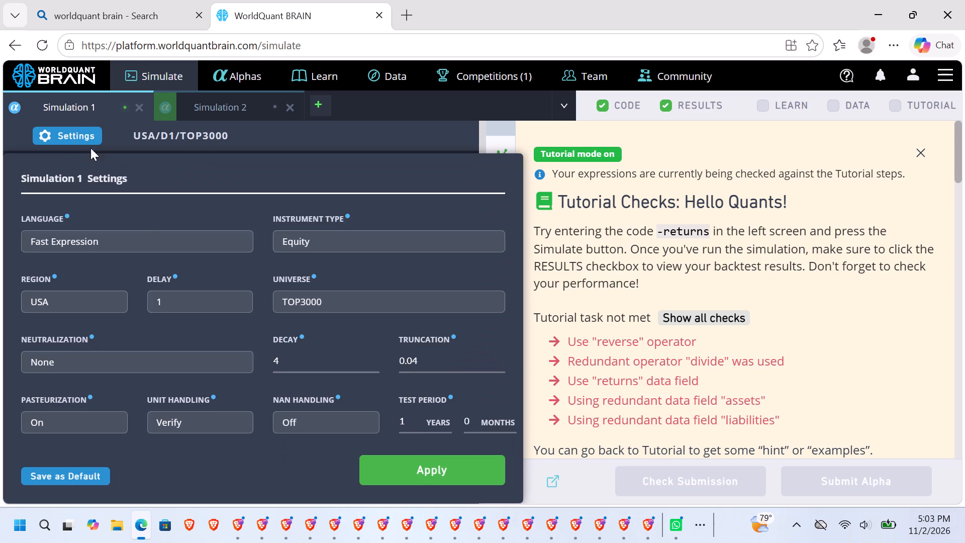
click(241, 371)
click(199, 397)
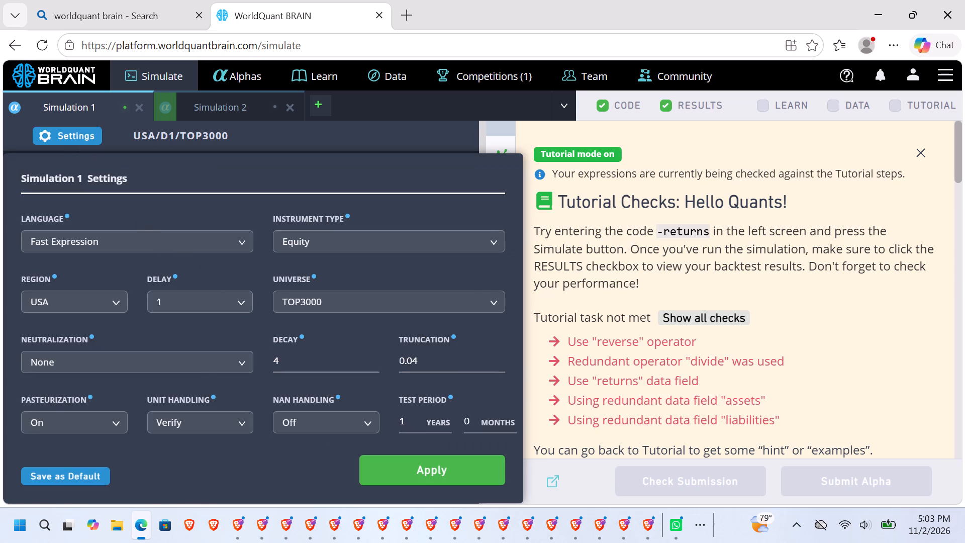
click(203, 362)
click(187, 408)
click(427, 474)
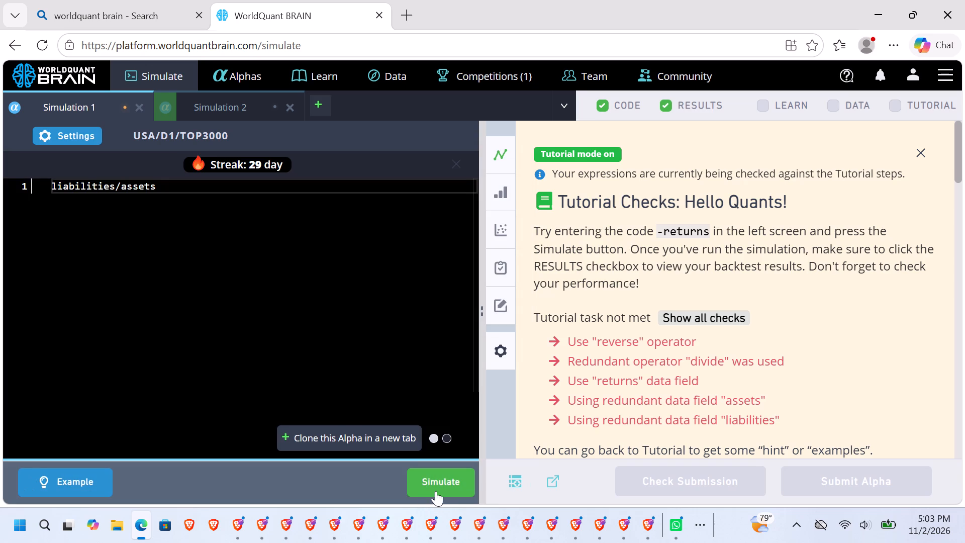
click(436, 491)
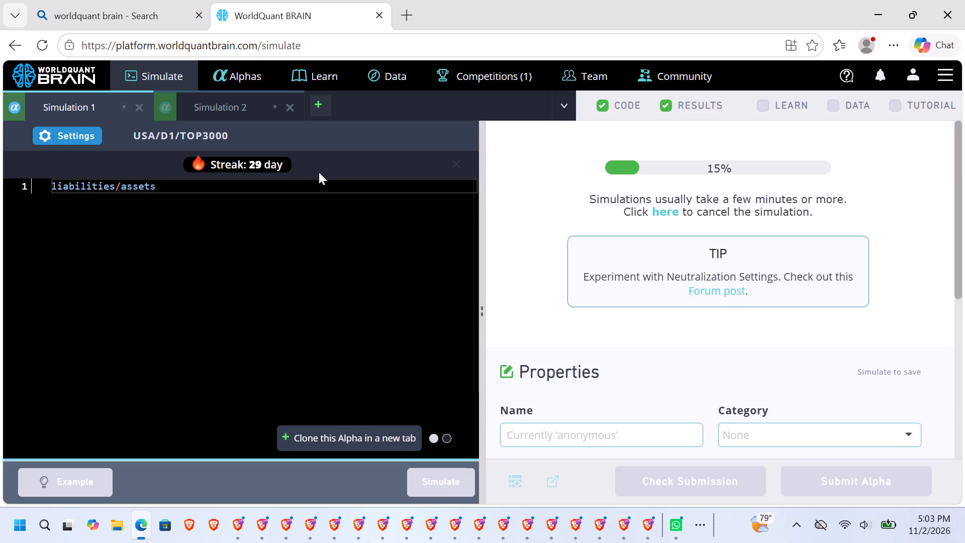
Open a third simulation and enter the expression -ts_rank((enterprise_value)).
click(317, 109)
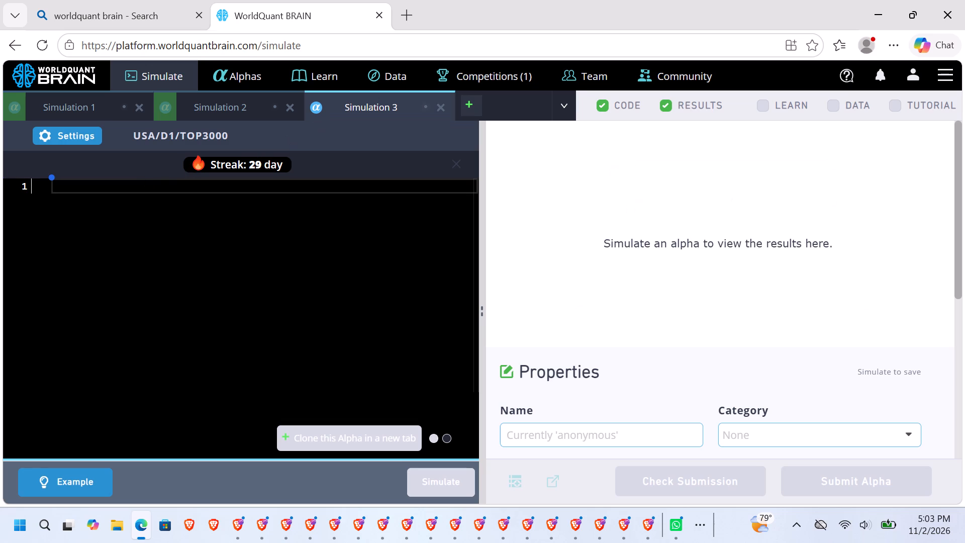
click(69, 191)
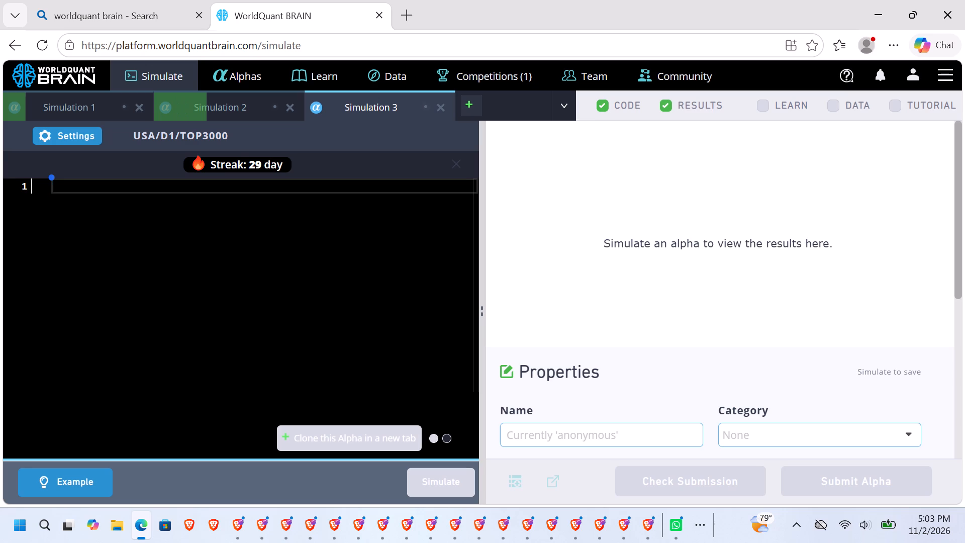
key(minus)
text(ts)
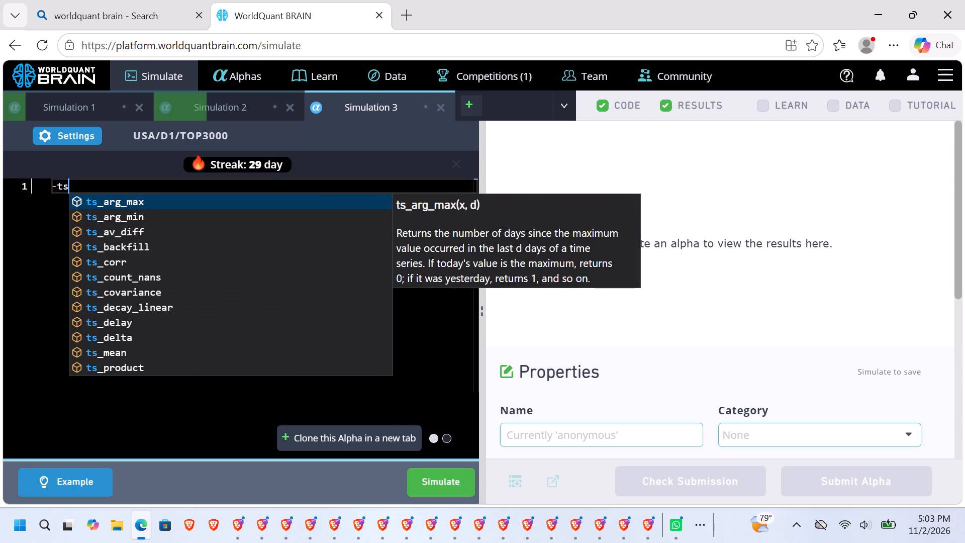
text(_ram)
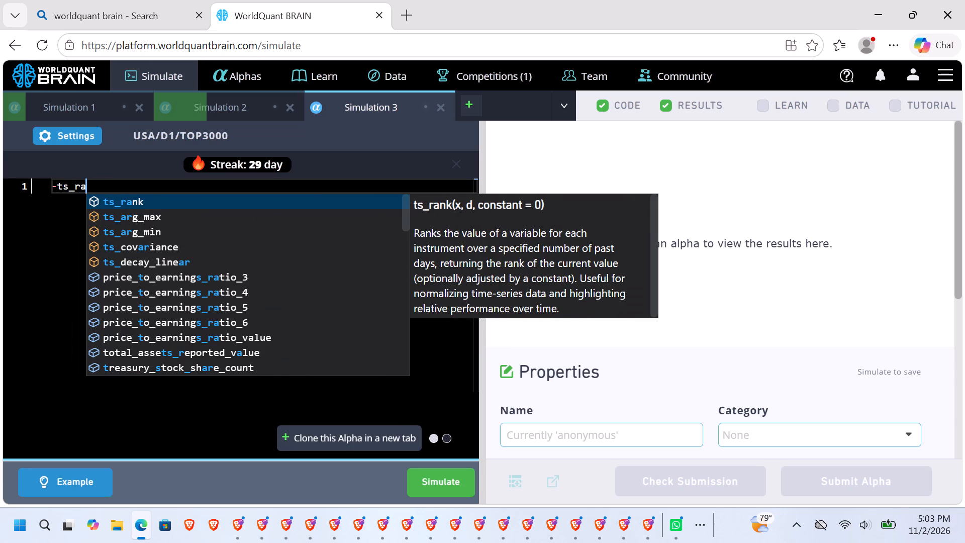
key(BackSpace)
text(nk)
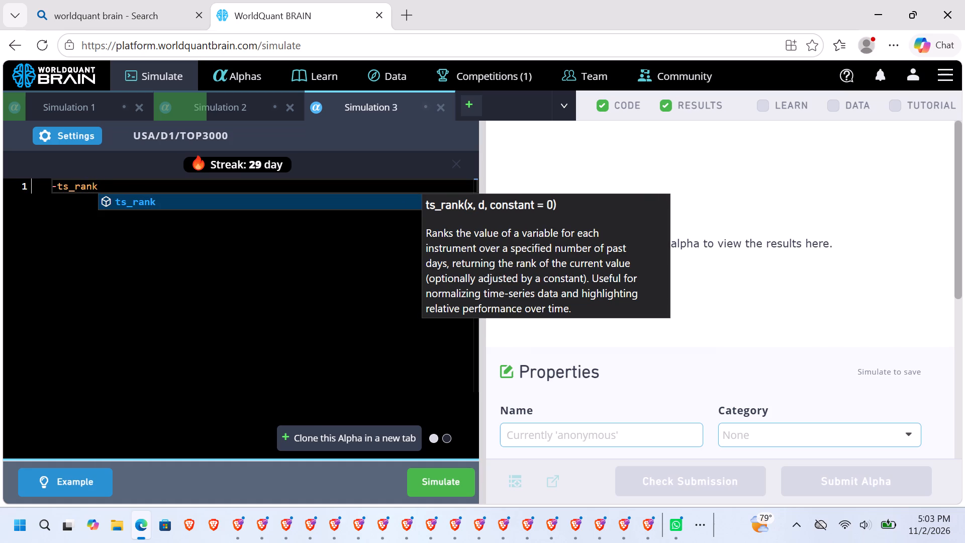
click(121, 203)
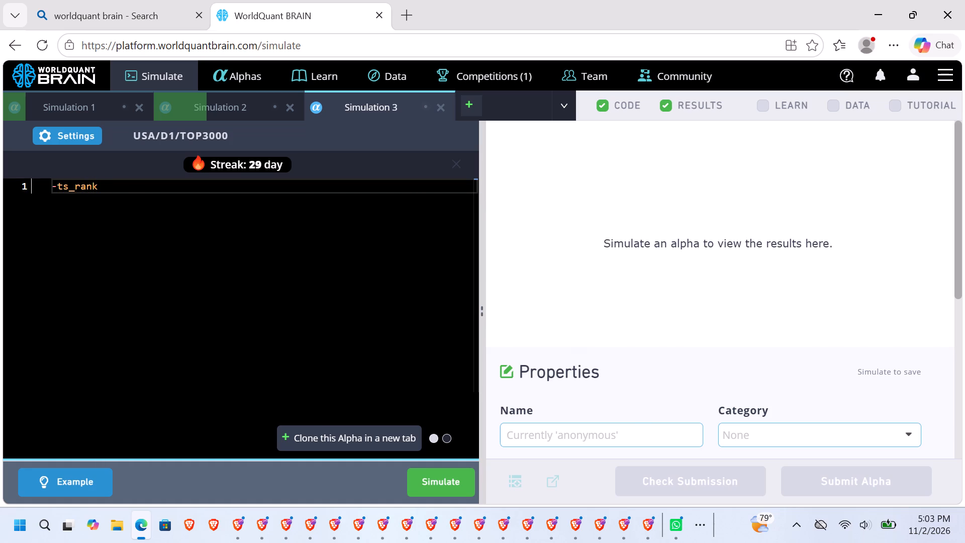
text((9)
key(BackSpace)
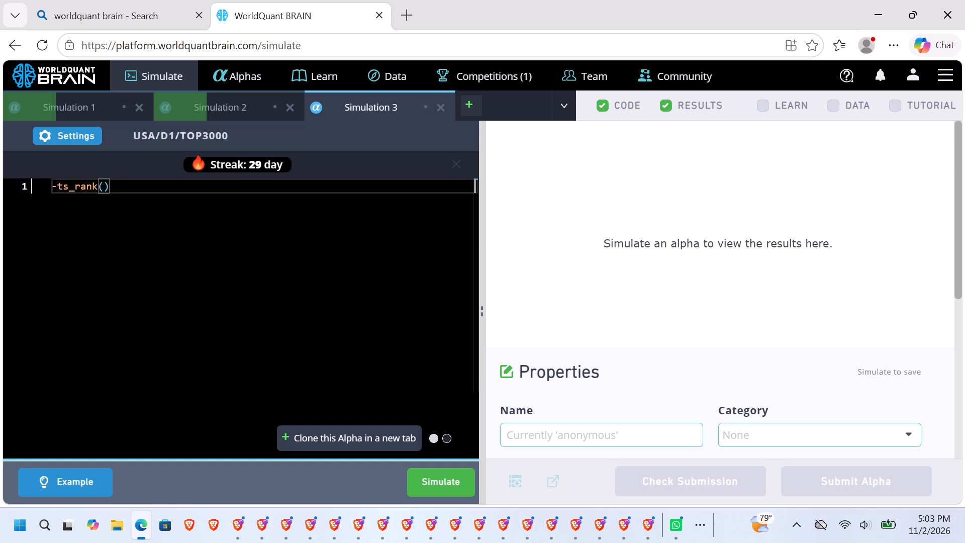
key(shift+parenleft)
key(e)
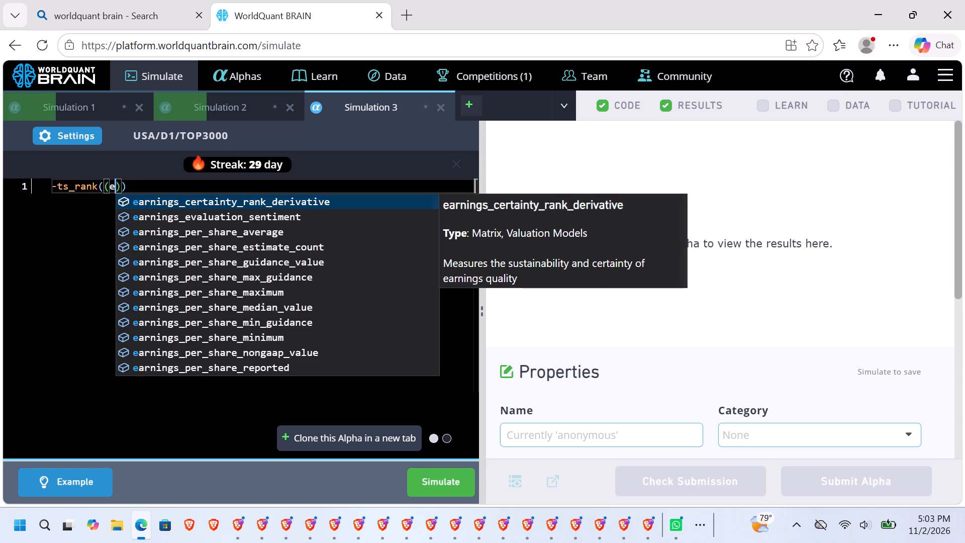
text(nter)
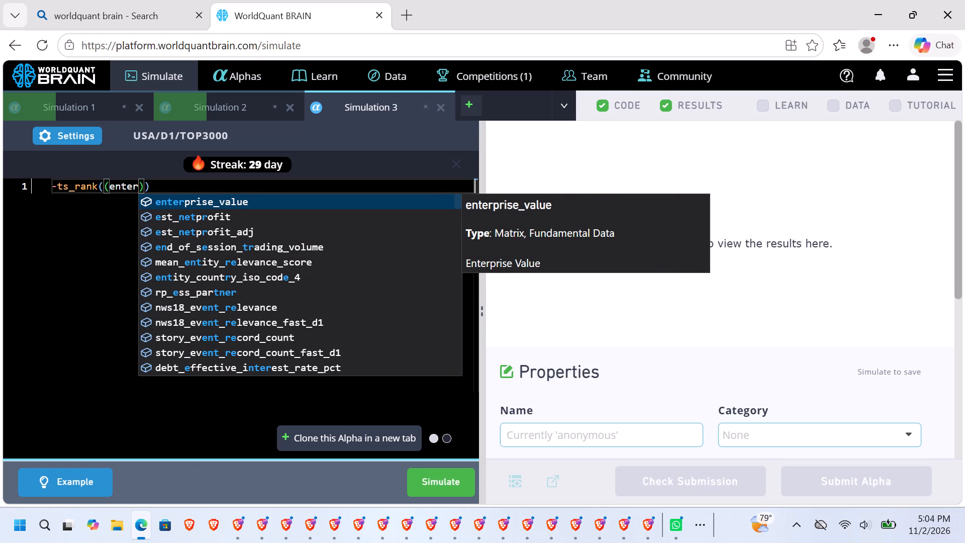
click(174, 199)
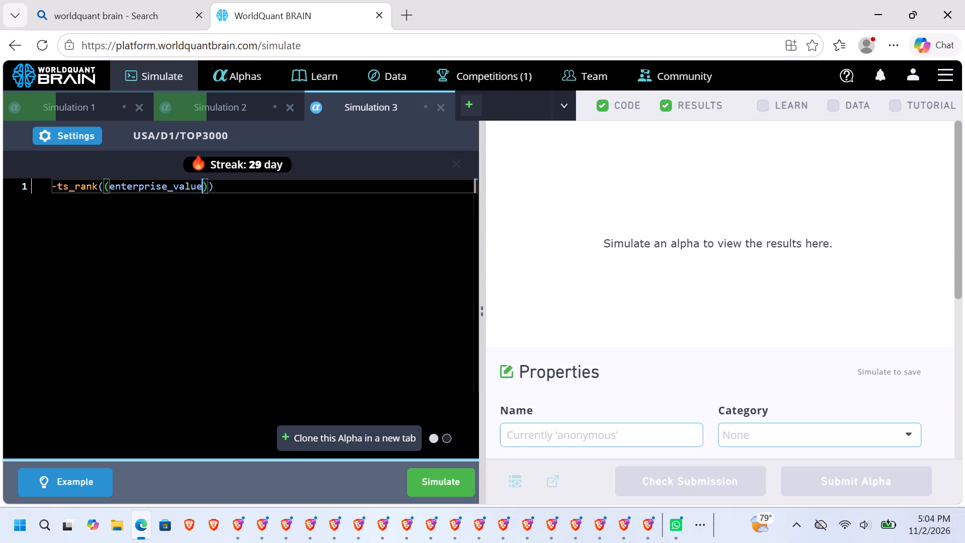
Complete the ts_rank expression as -ts_rank((enterprise_value)/ebitda>4?1:0,200) and run Simulation 3.
click(208, 183)
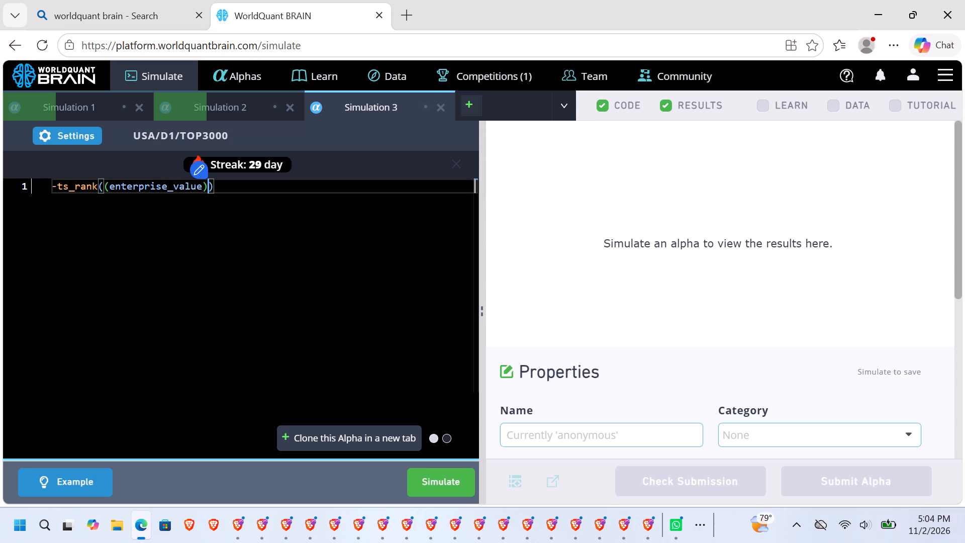
key(slash)
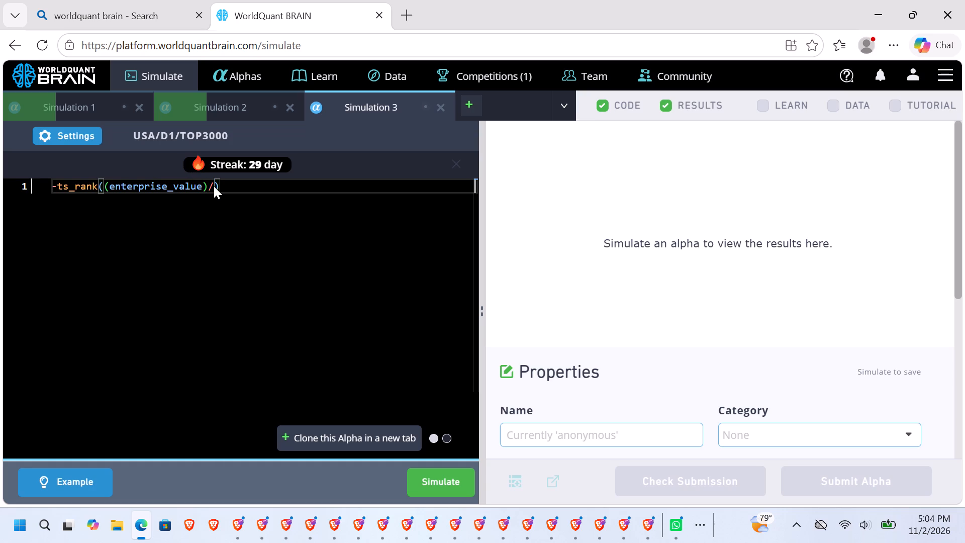
text(ebitda)
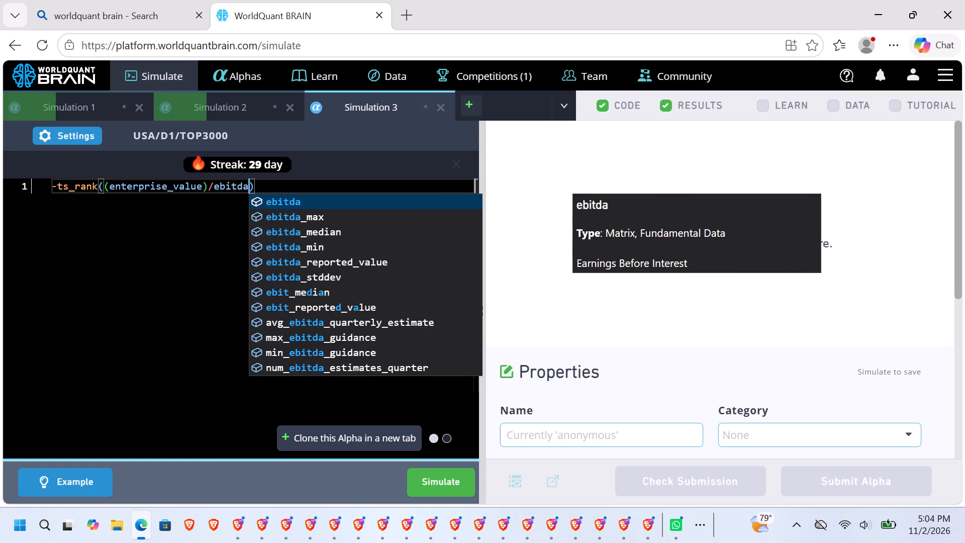
click(286, 198)
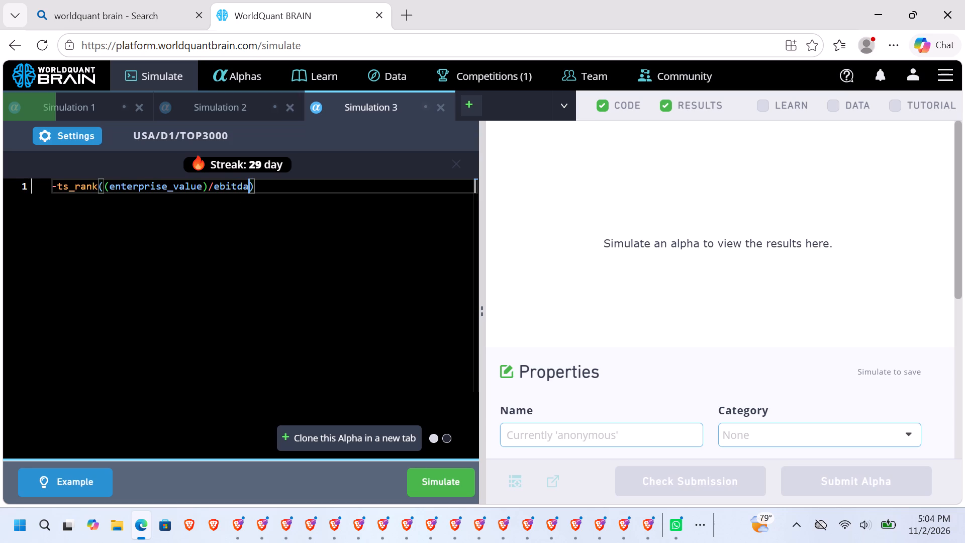
key(shift+greater)
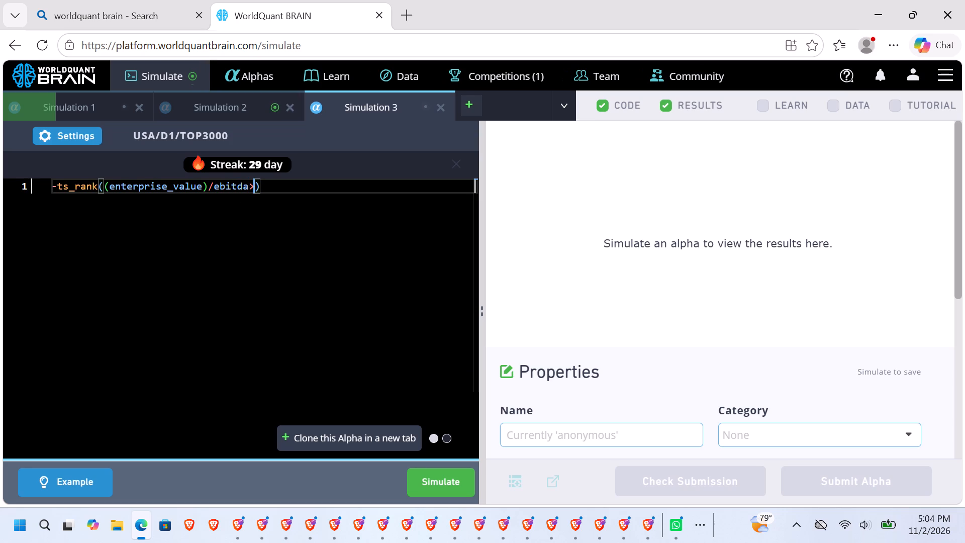
key(4)
key(shift+question)
key(1)
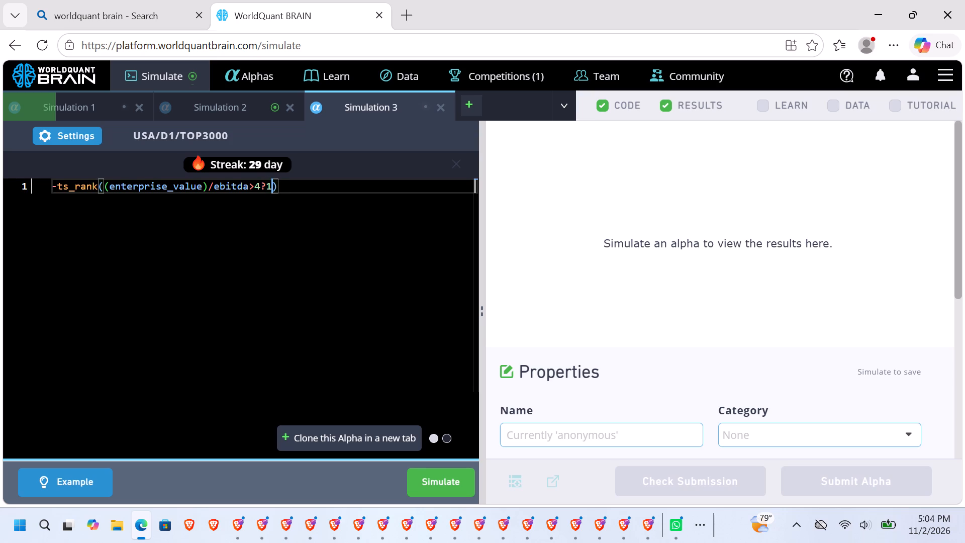
key(shift+colon)
key(0)
key(comma)
text(20)
key(0)
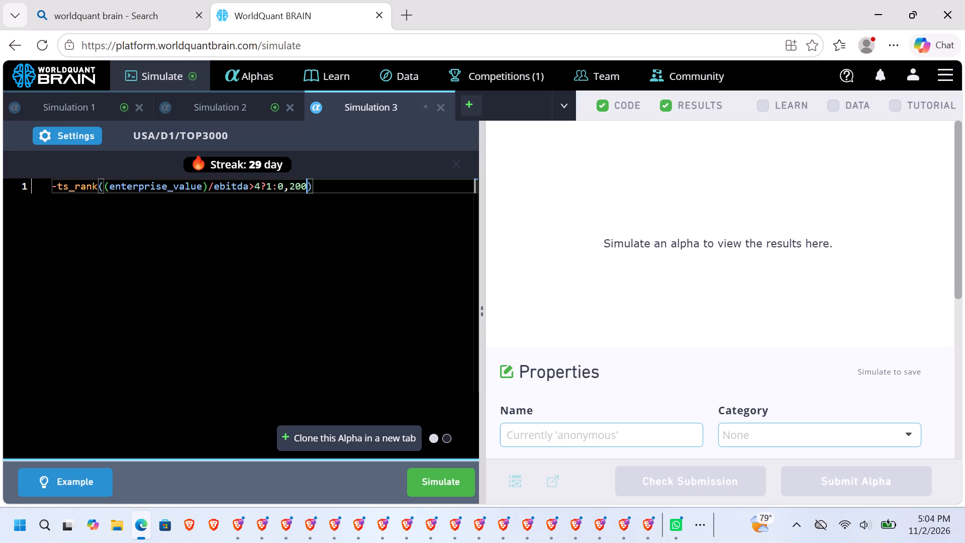
click(436, 473)
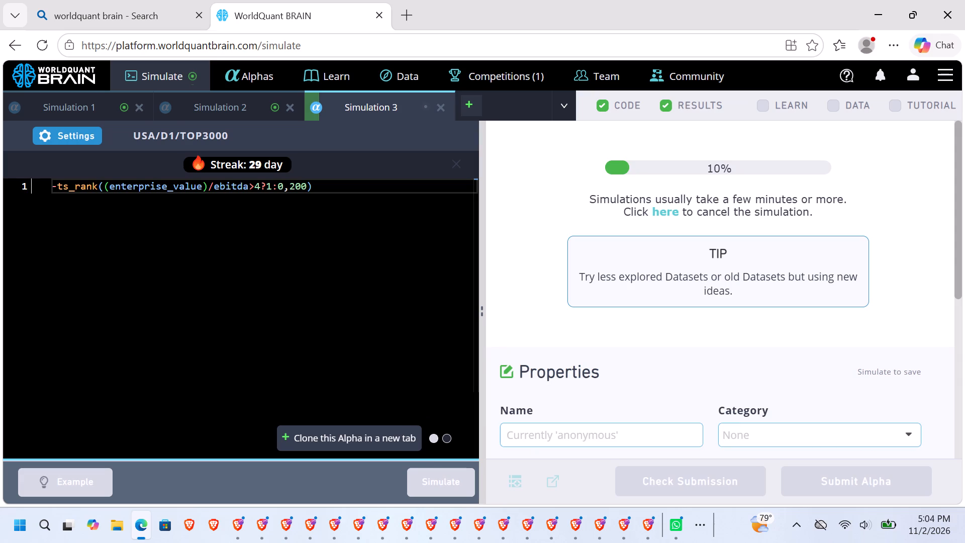
Show the test period for Simulation 2's volume-ratio alpha and expand the failed checks in its IS Testing Status.
click(223, 117)
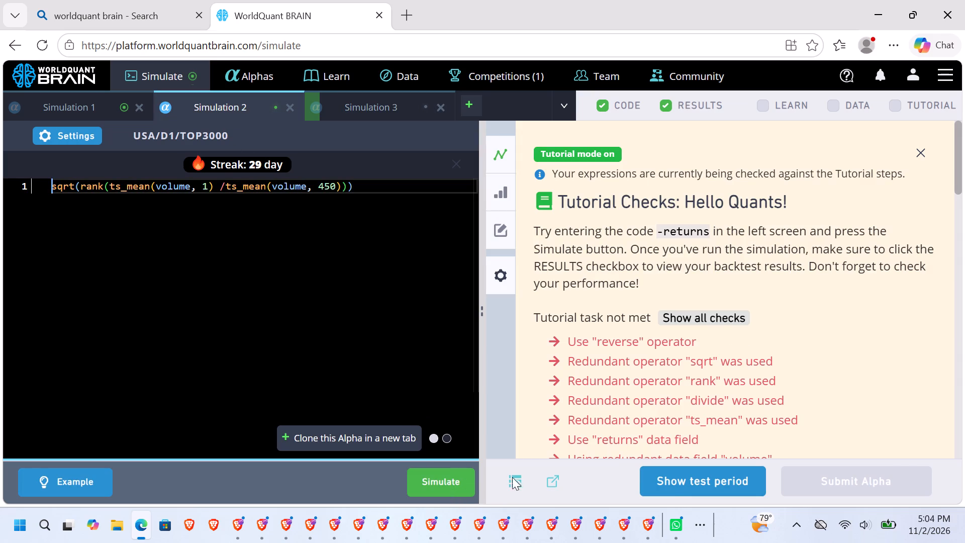
click(684, 473)
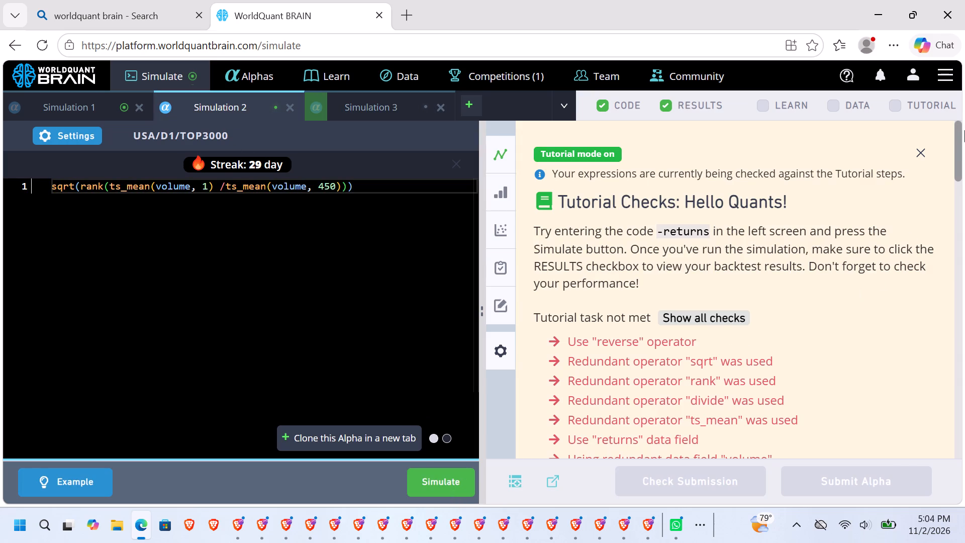
drag(955, 139, 950, 291)
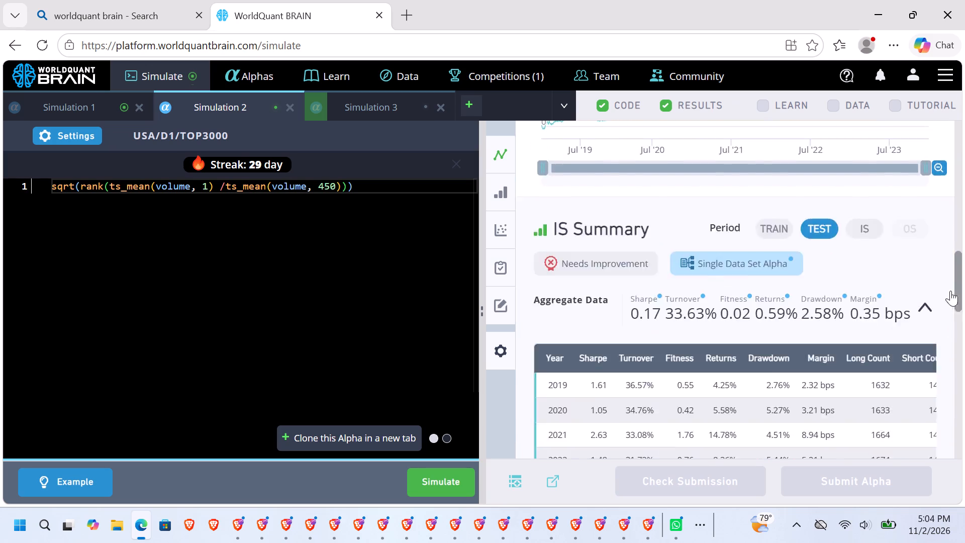
drag(950, 291, 951, 373)
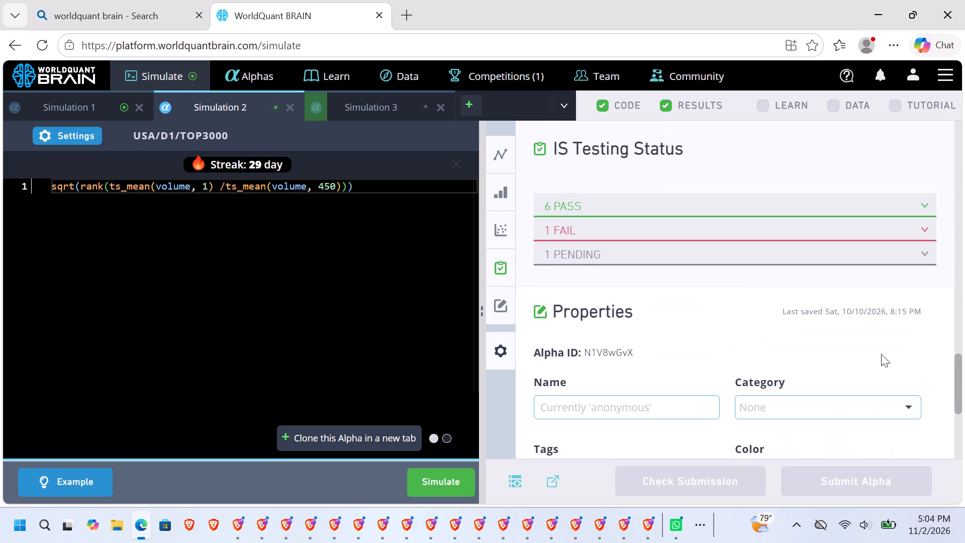
click(679, 230)
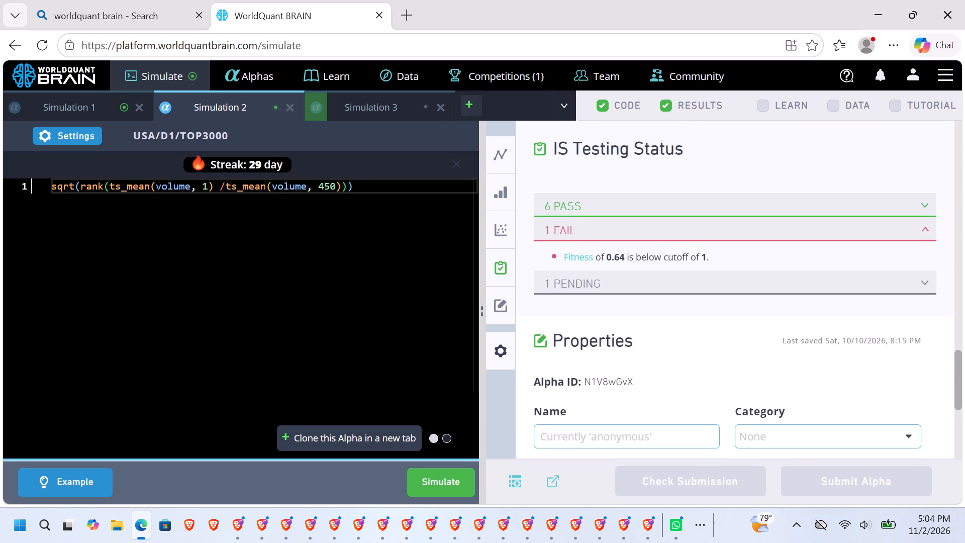
Set the first ts_mean window in Simulation 2 to 10 and simulate the volume-ratio alpha again.
click(209, 189)
key(0)
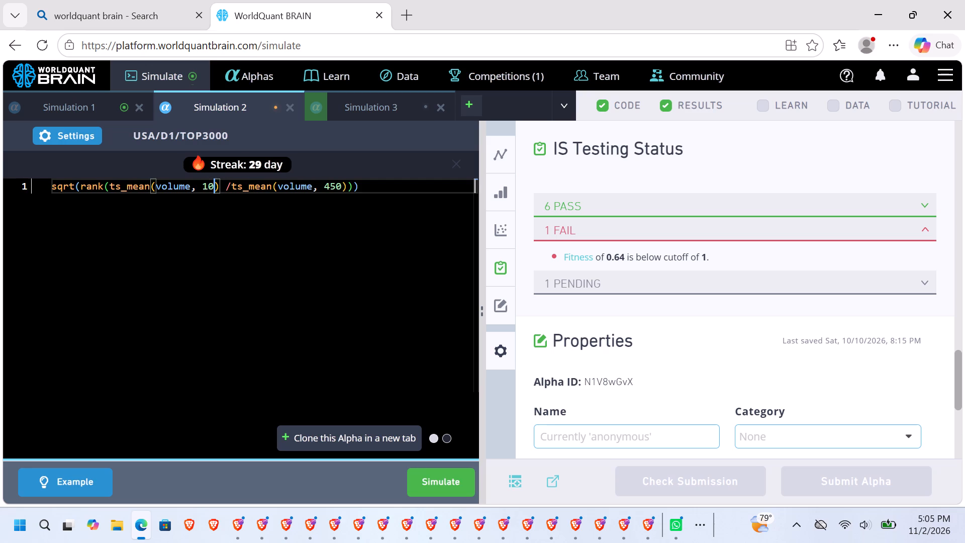
click(430, 473)
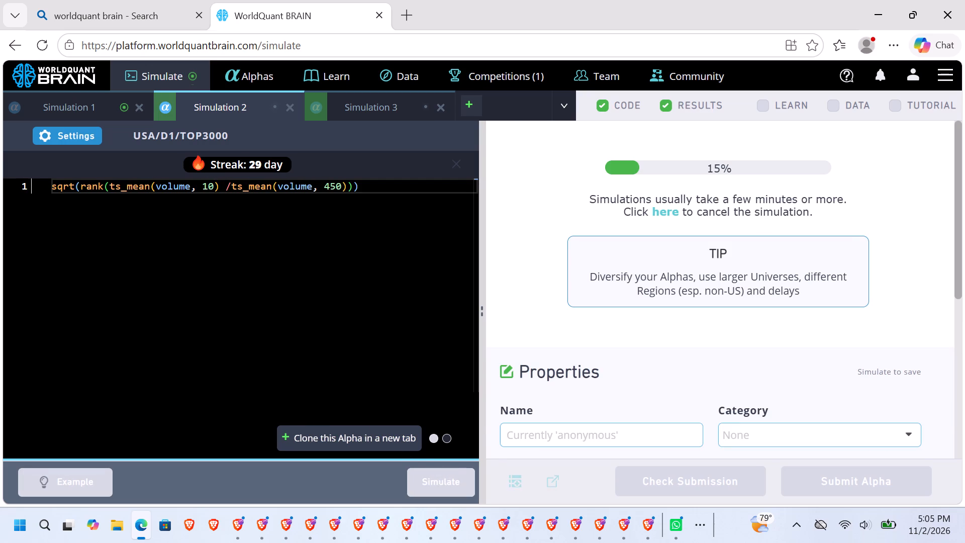
Return to Simulation 1 to review the liabilities/assets results.
click(85, 96)
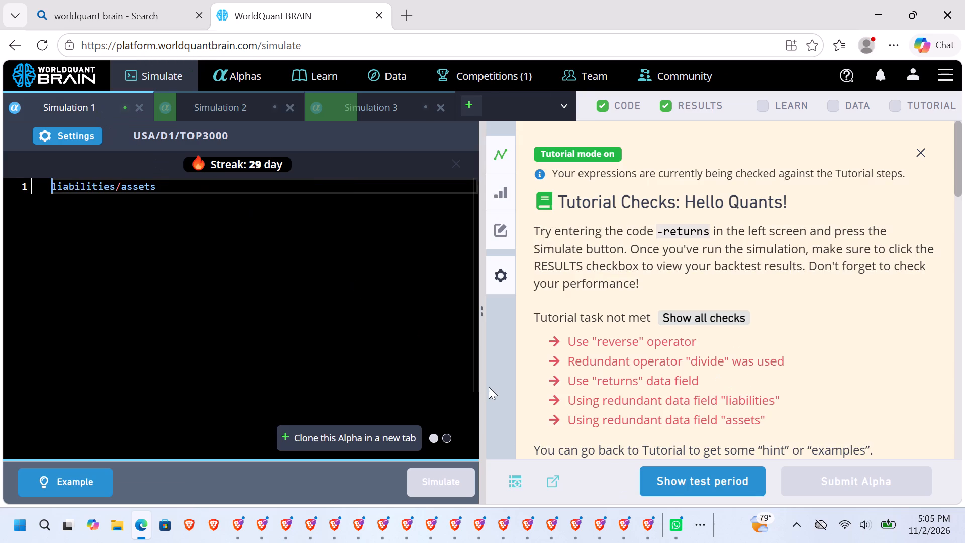
Show the test period for Simulation 1's liabilities/assets alpha and expand the failed checks in its IS Testing Status.
click(711, 475)
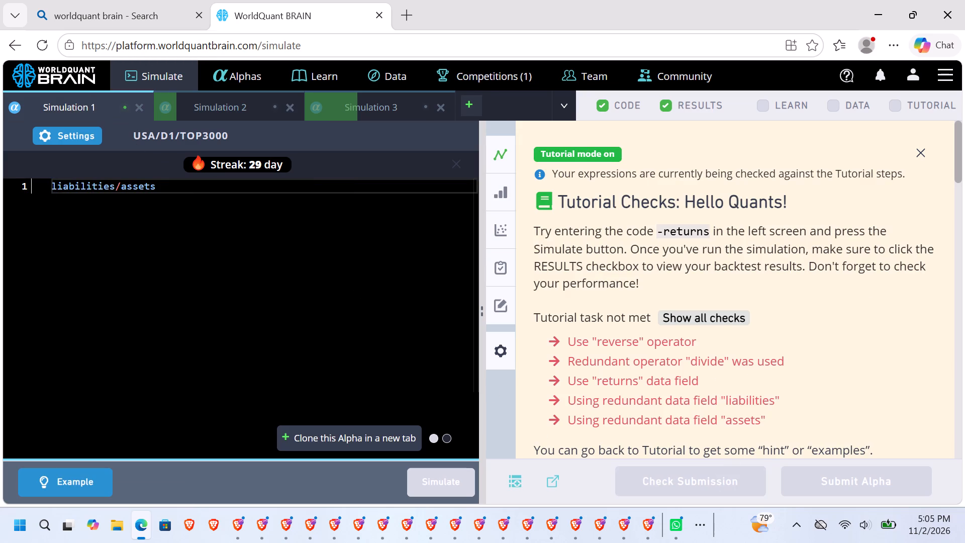
drag(957, 166, 961, 322)
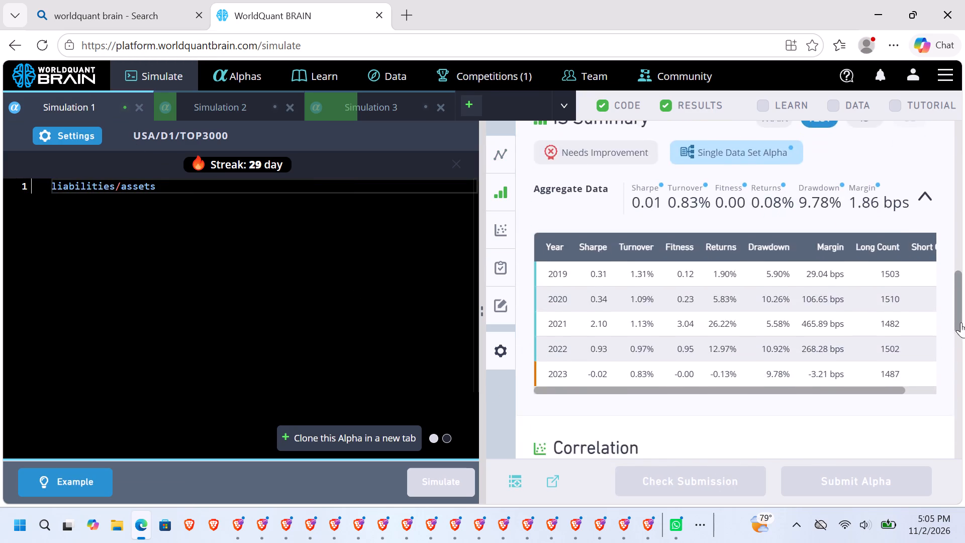
drag(961, 322, 952, 394)
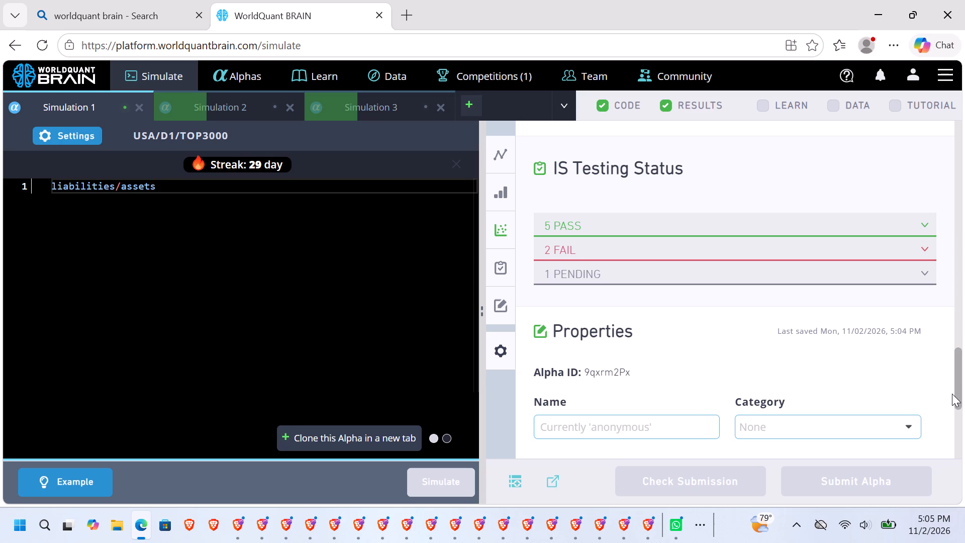
click(653, 251)
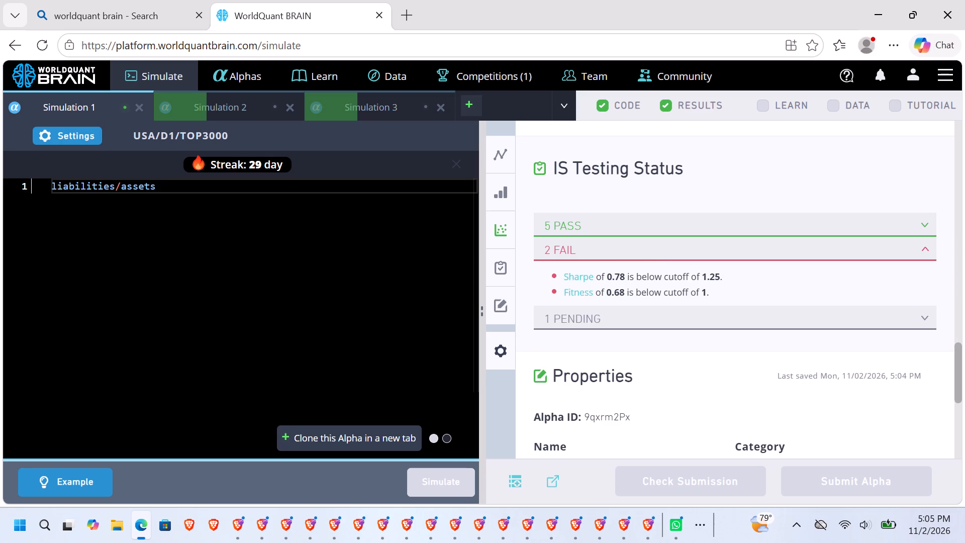
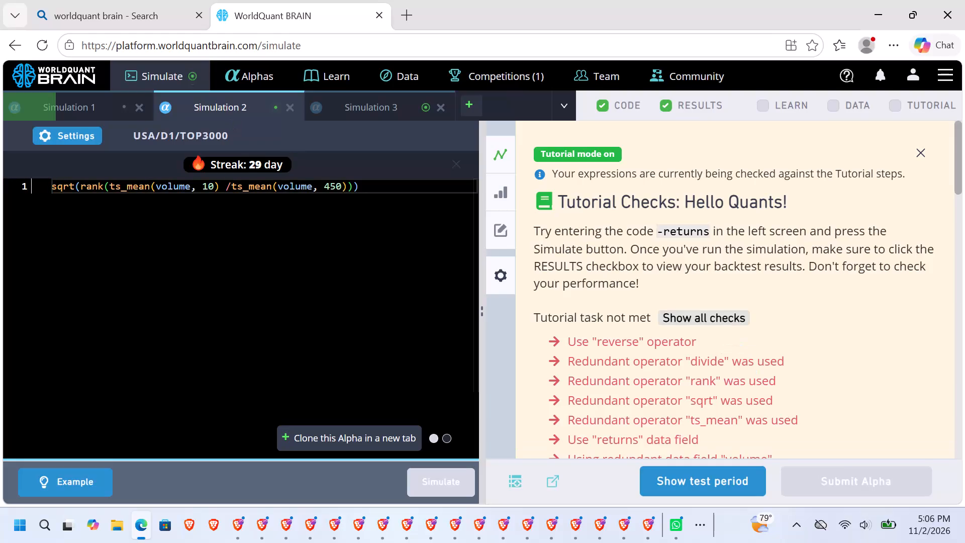
Show the test period for Simulation 2's rerun volume-ratio alpha and expand the failed checks in its IS Testing Status.
click(684, 475)
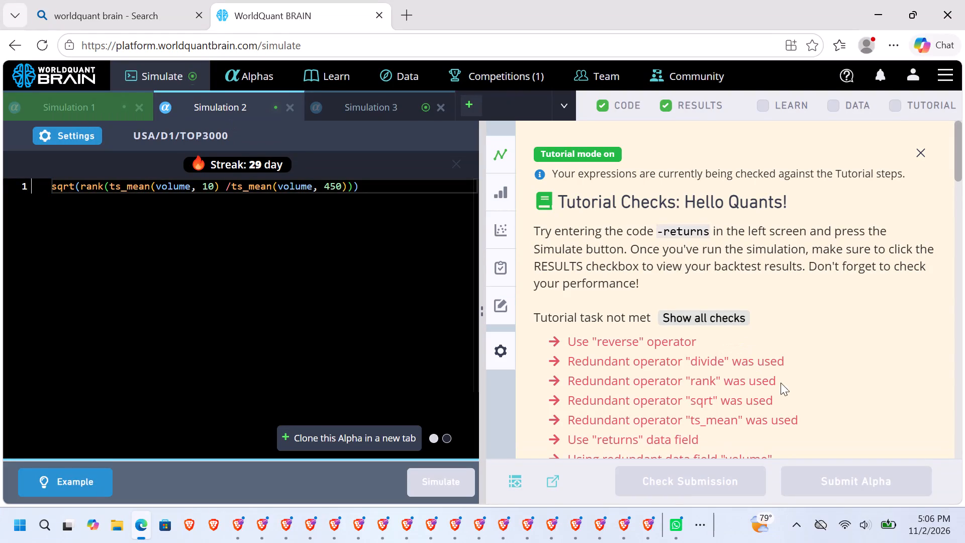
drag(959, 153, 964, 261)
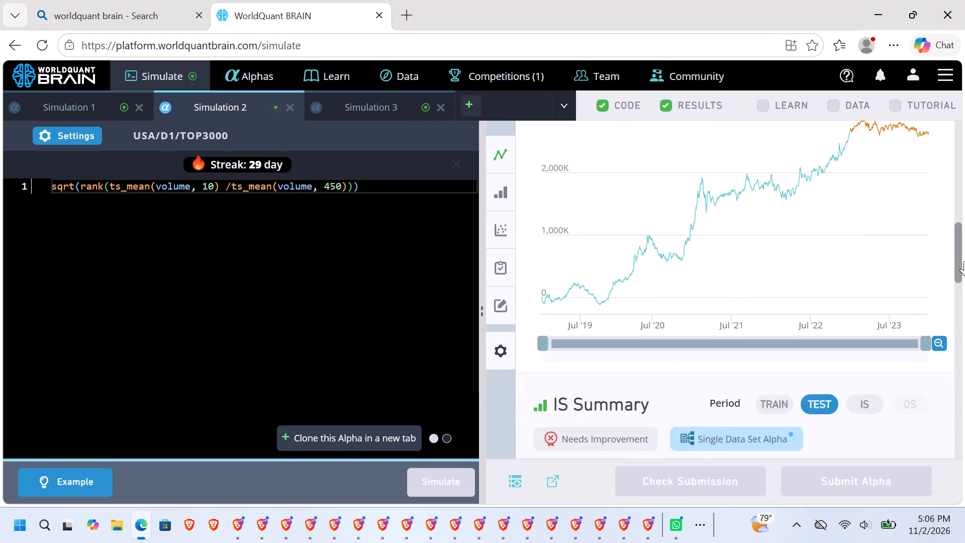
drag(964, 261, 964, 363)
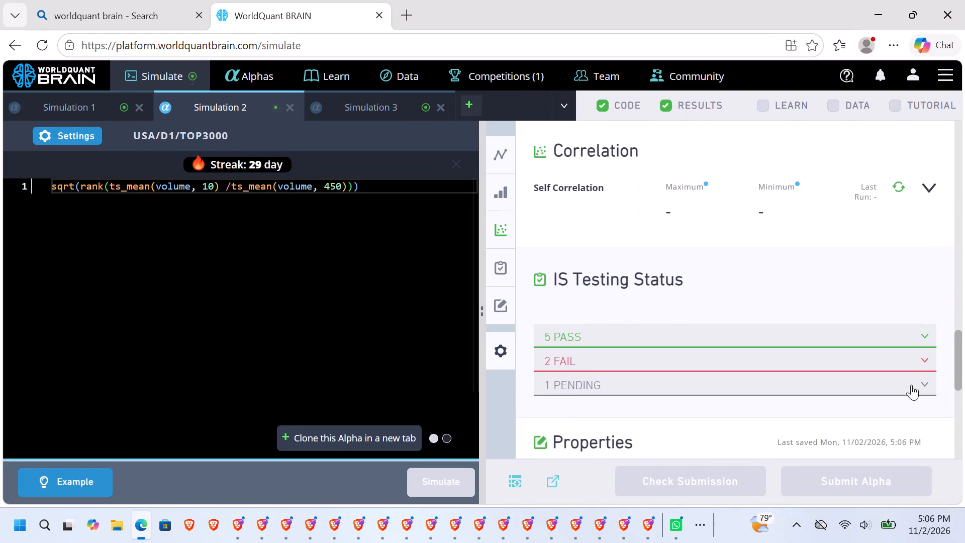
click(717, 363)
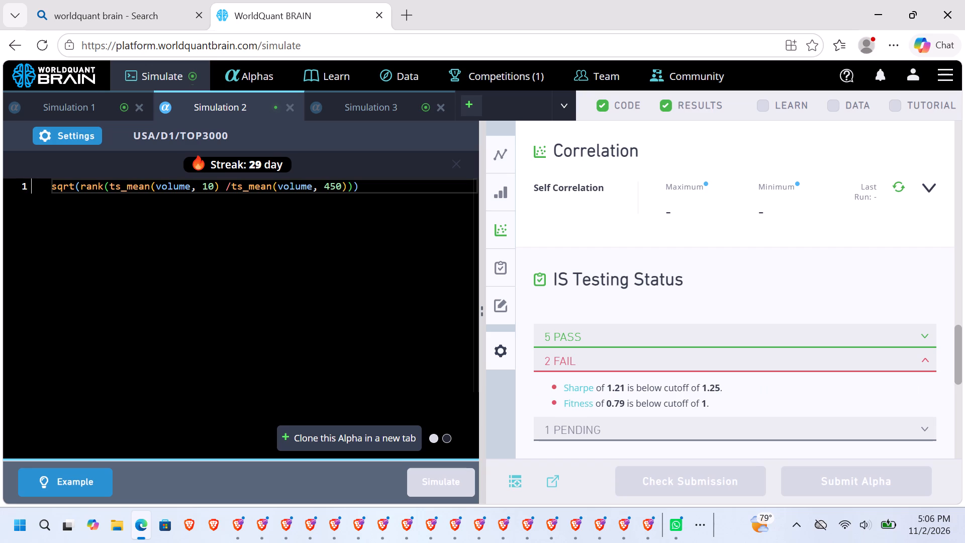
Edit the first ts_mean window in Simulation 2's volume-ratio expression, removing the last digit of 10.
click(212, 191)
key(BackSpace)
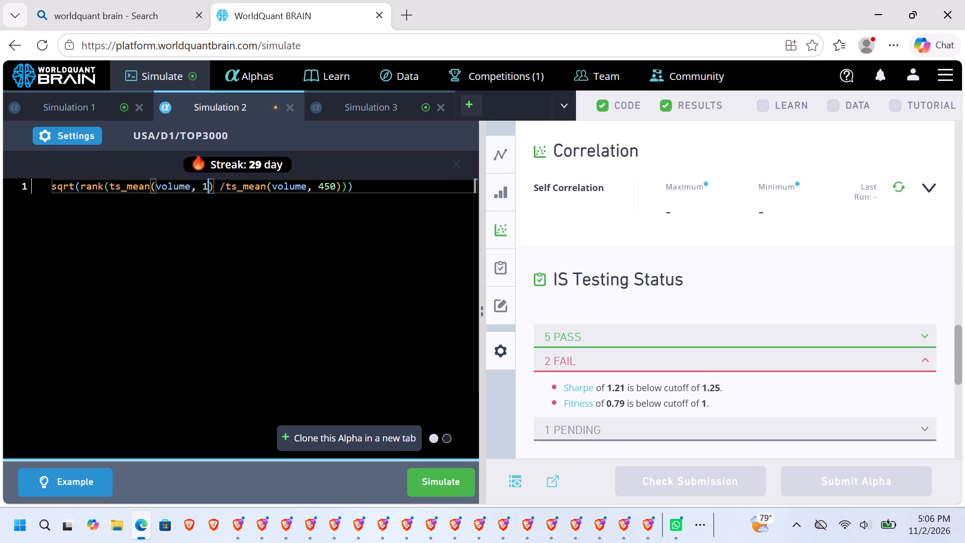
Set Simulation 2's decay to 5 and truncation to 0.04, apply the settings, and simulate the volume-ratio alpha.
click(77, 144)
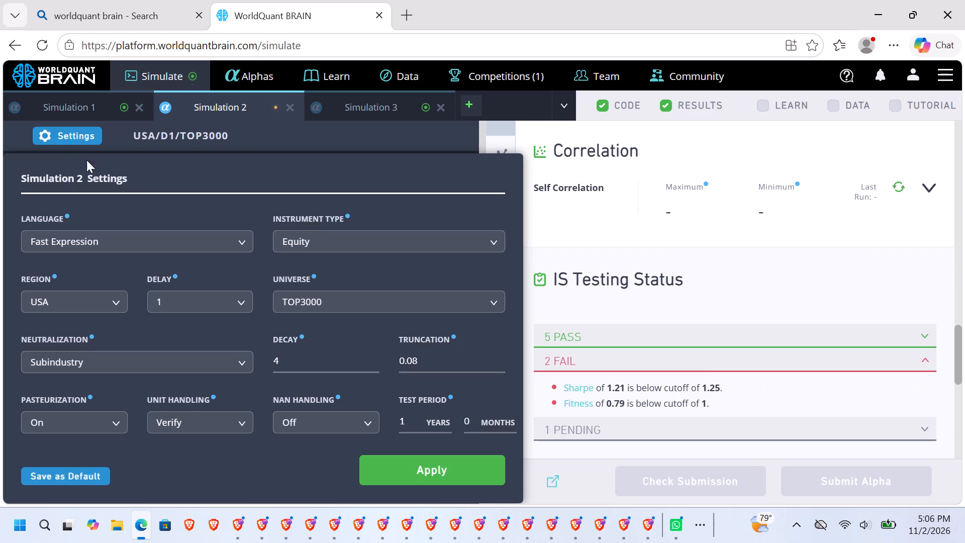
click(278, 361)
key(BackSpace)
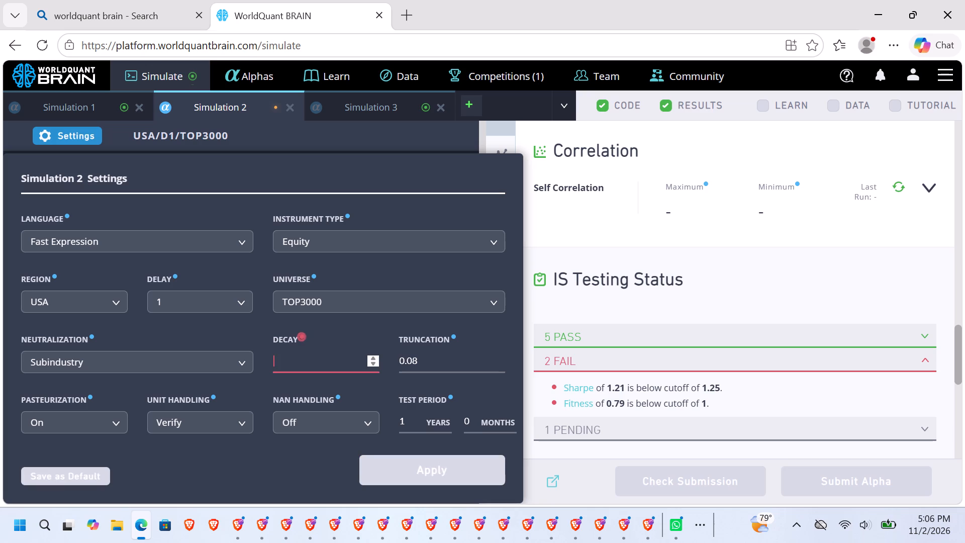
key(5)
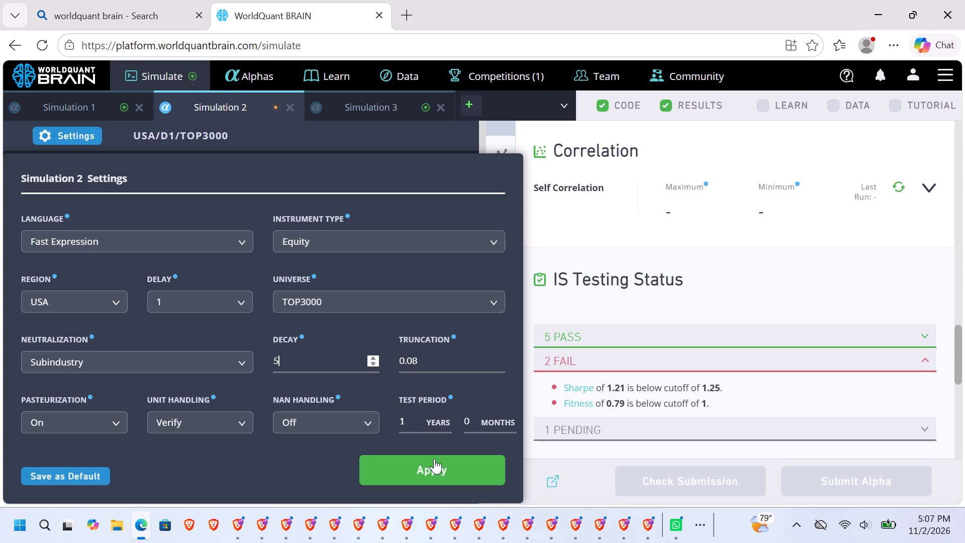
click(427, 362)
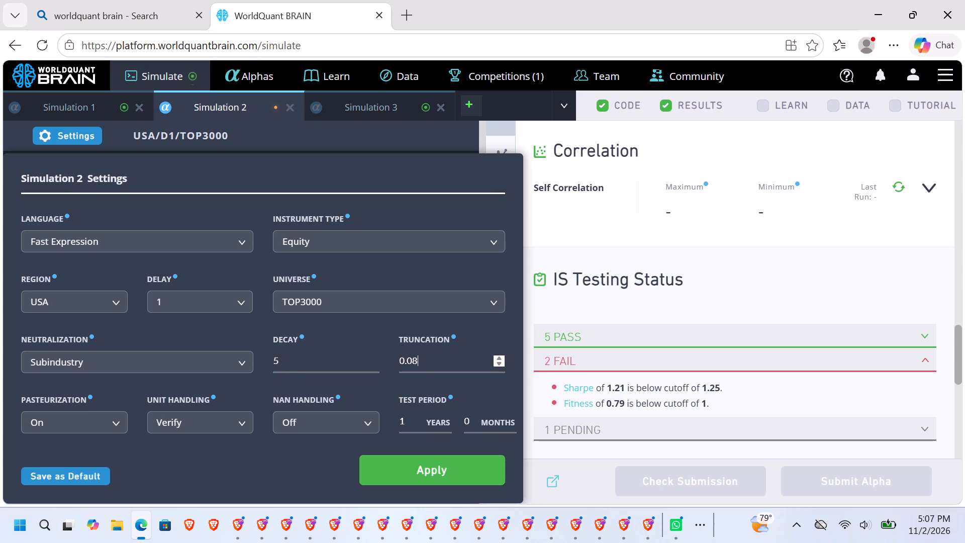
key(BackSpace)
key(4)
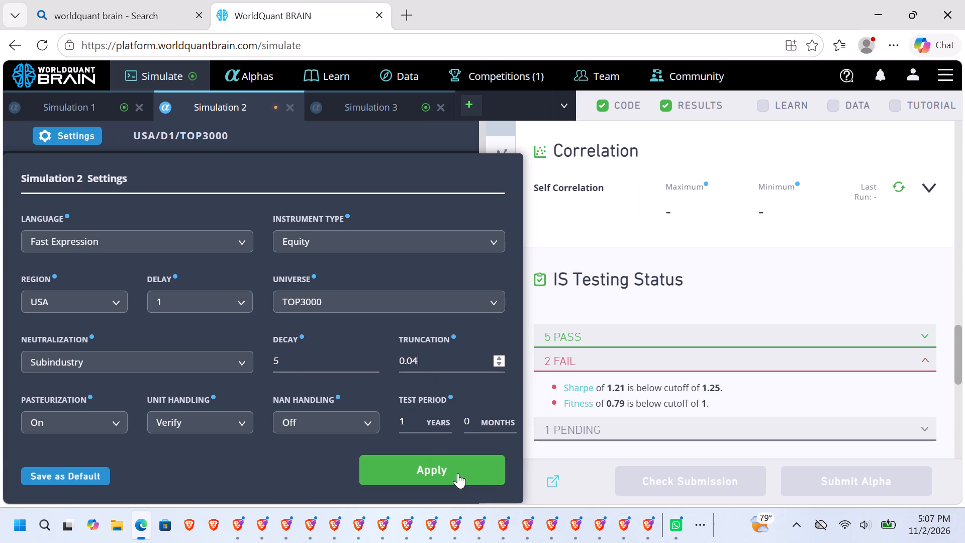
click(458, 473)
click(460, 491)
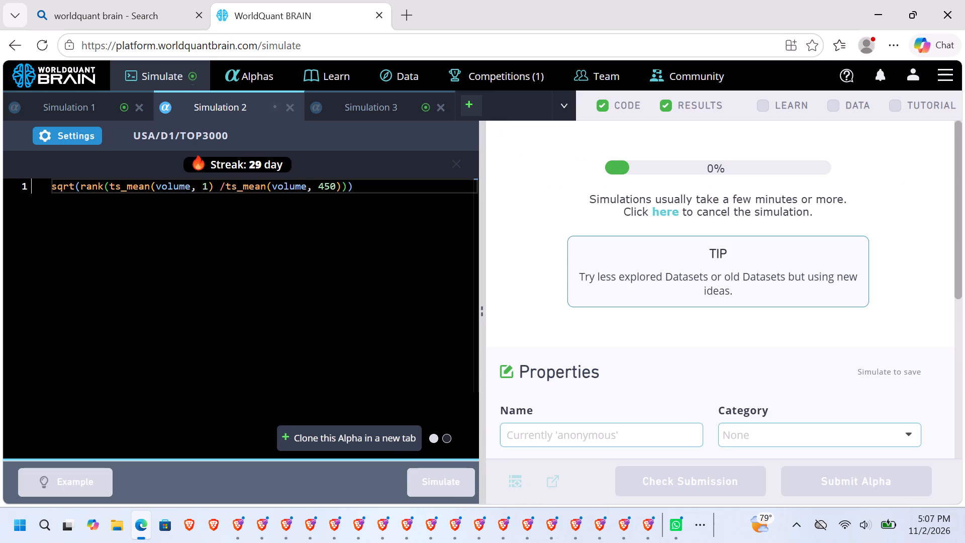
Show the test period for Simulation 3's enterprise-value/EBITDA alpha and run its self-correlation check.
click(378, 109)
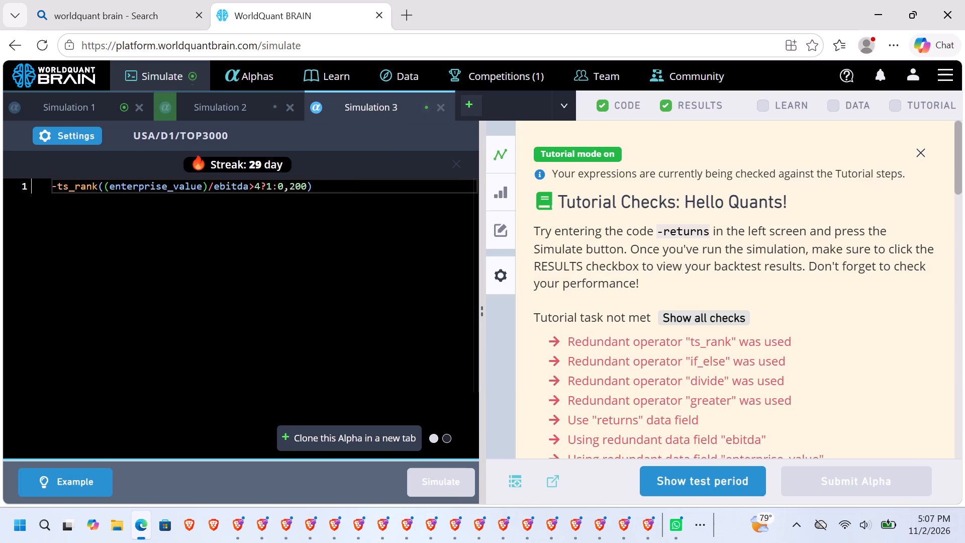
click(705, 484)
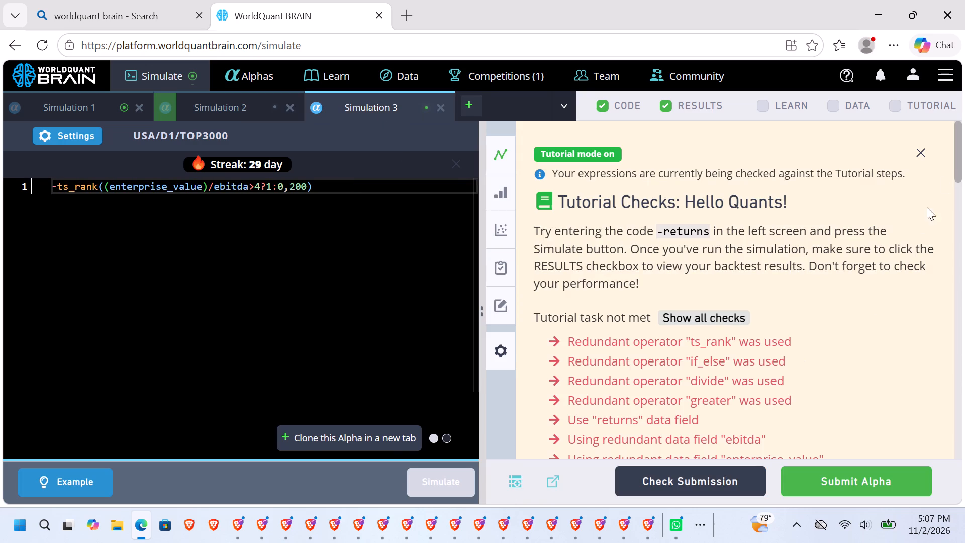
drag(958, 148, 964, 246)
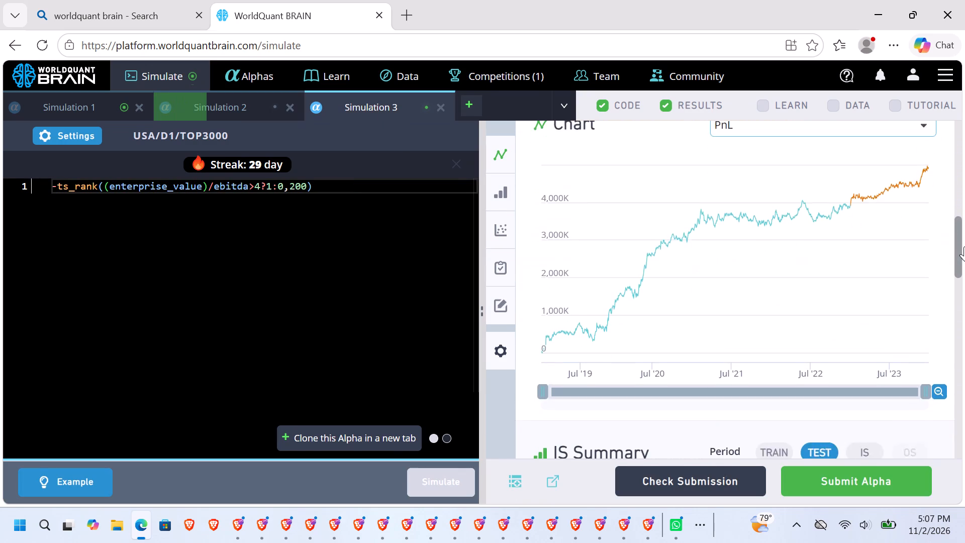
drag(964, 246, 964, 339)
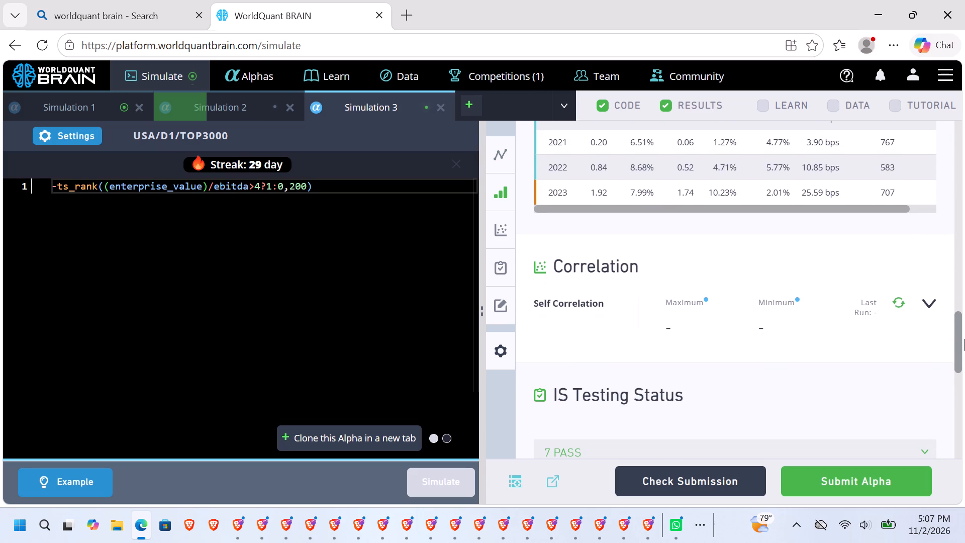
click(898, 299)
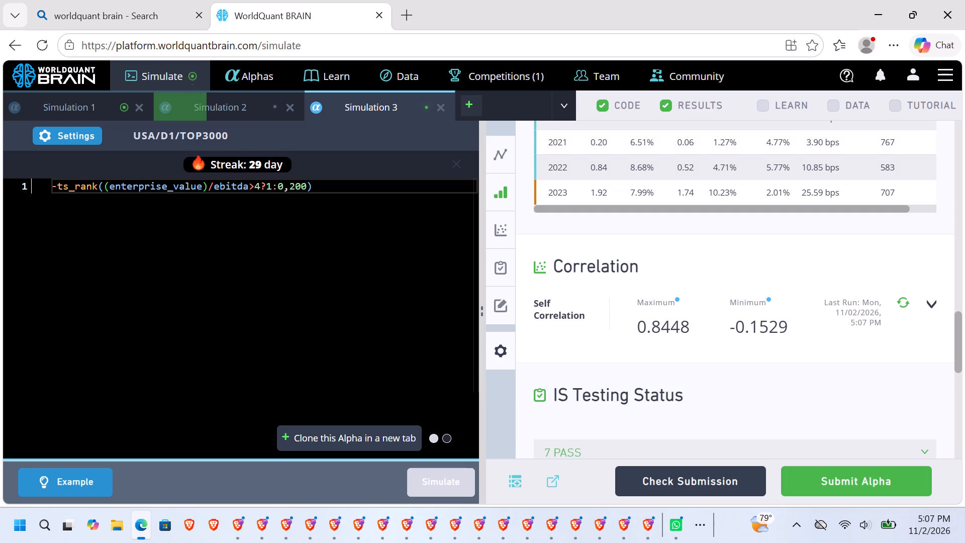
Set Simulation 3's truncation to 0.04, apply the settings, and simulate the ts_rank alpha again.
click(89, 129)
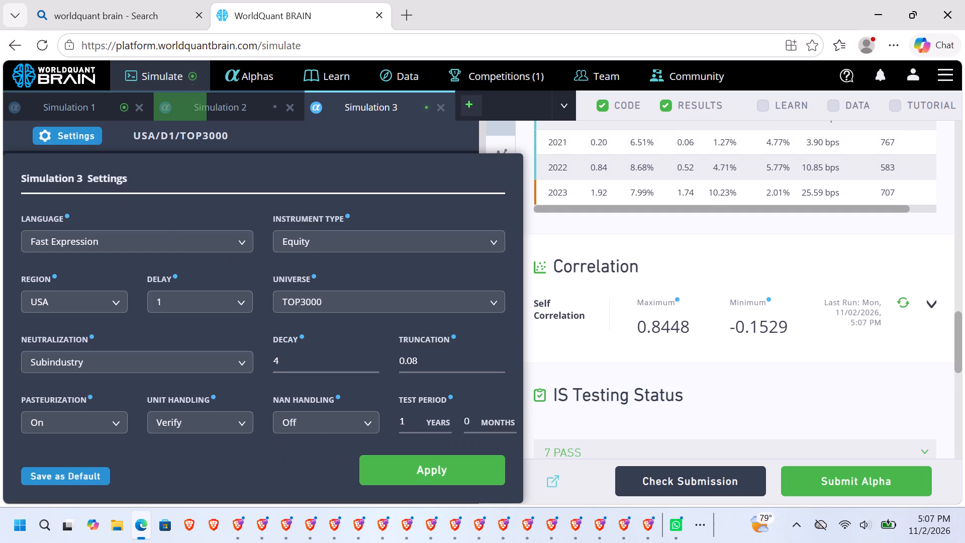
click(425, 359)
key(BackSpace)
key(4)
click(396, 471)
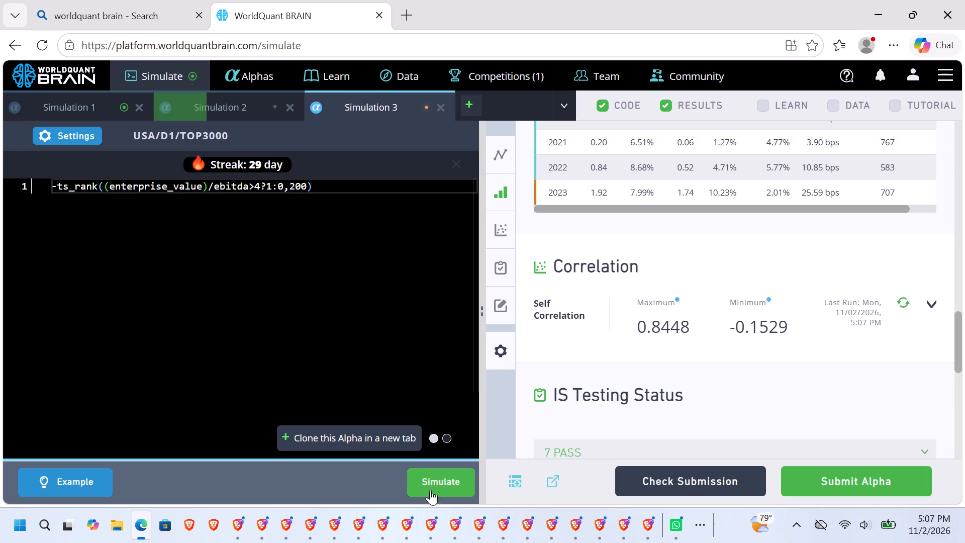
click(430, 490)
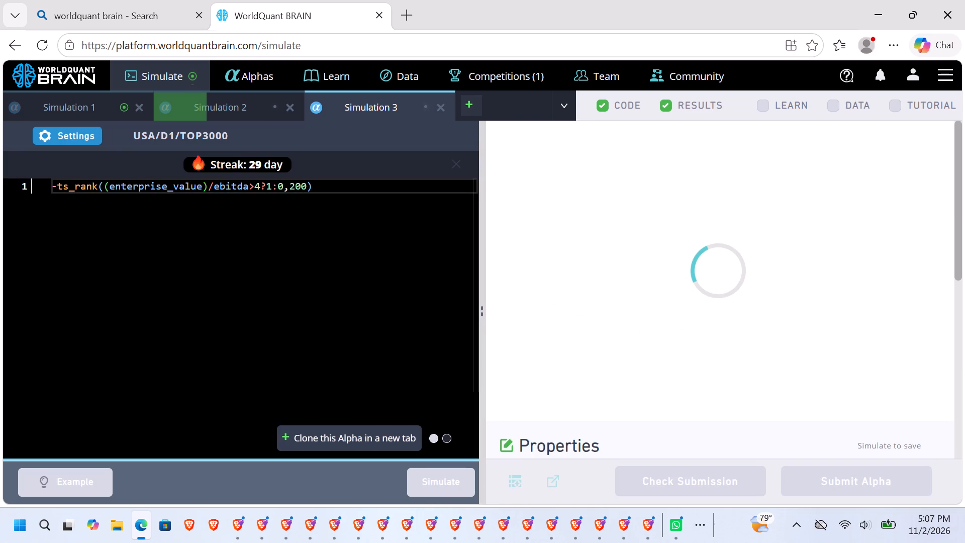
Show the test period for Simulation 1's liabilities/assets alpha, review its yearly results and IS Testing Status, and run its self-correlation check.
click(82, 100)
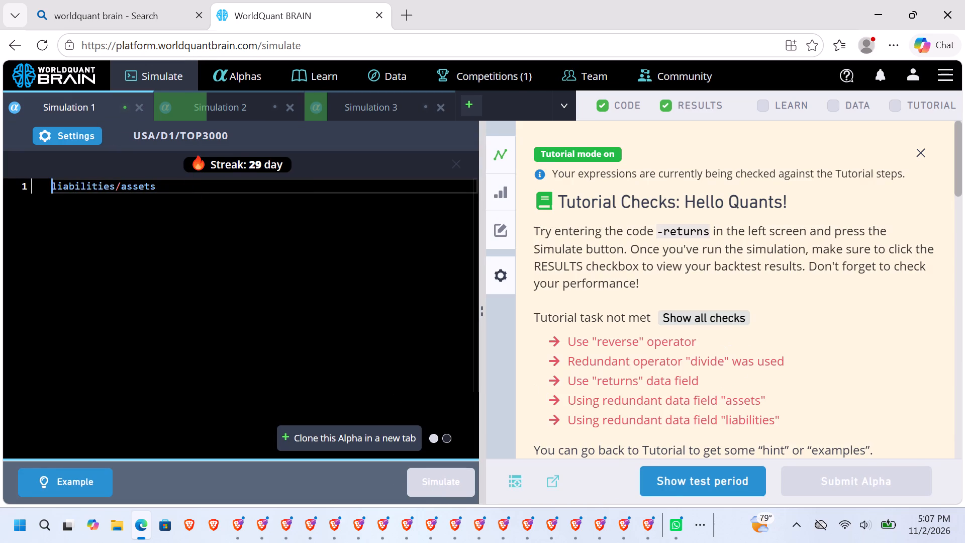
click(683, 474)
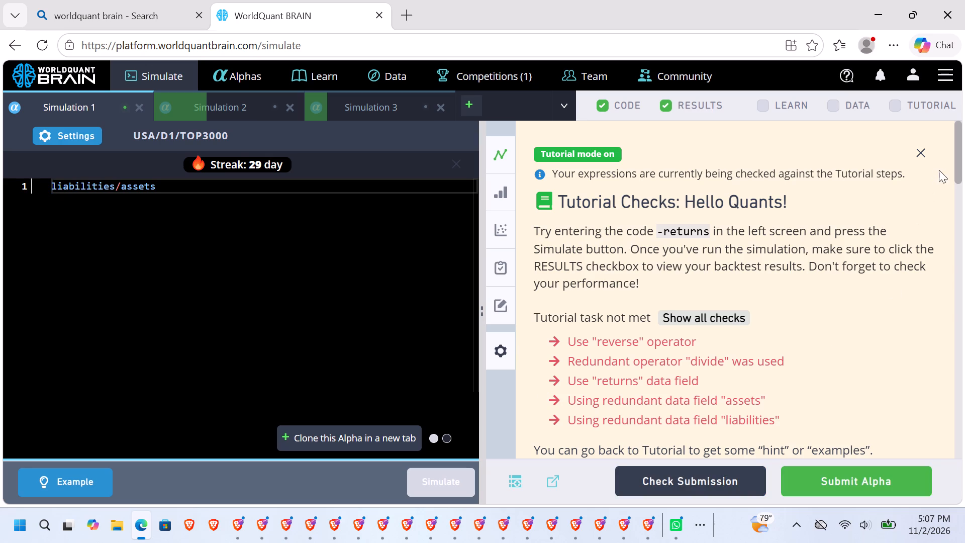
drag(956, 166, 961, 321)
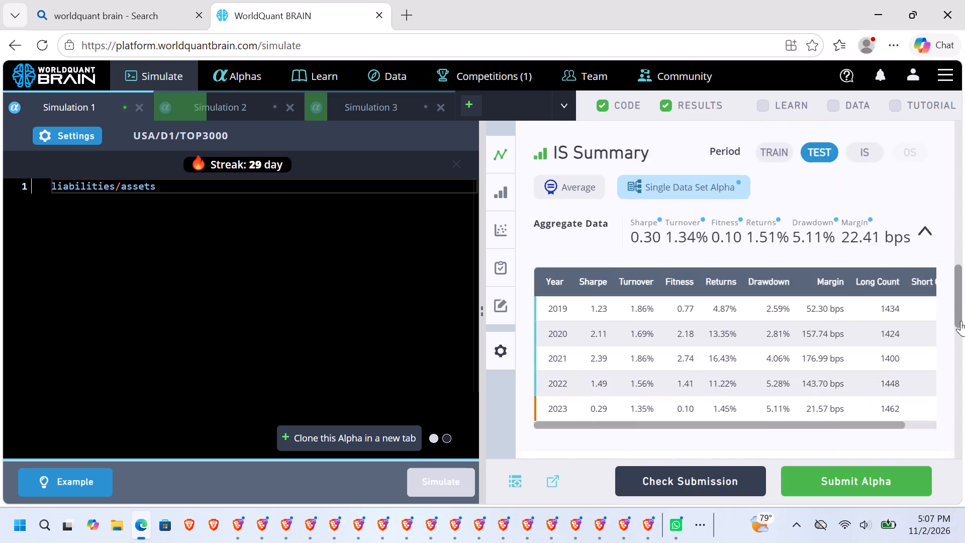
drag(961, 321, 964, 388)
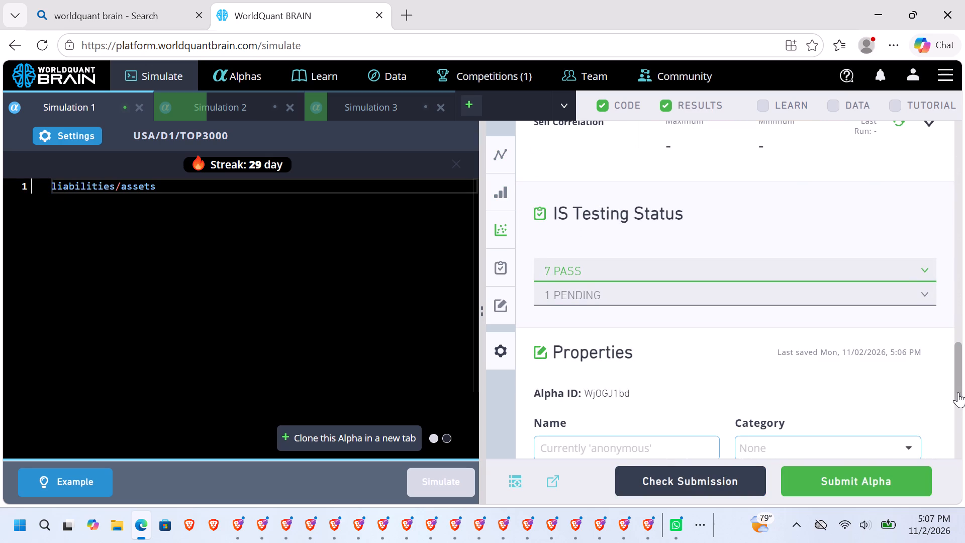
drag(962, 383, 955, 371)
drag(955, 371, 955, 329)
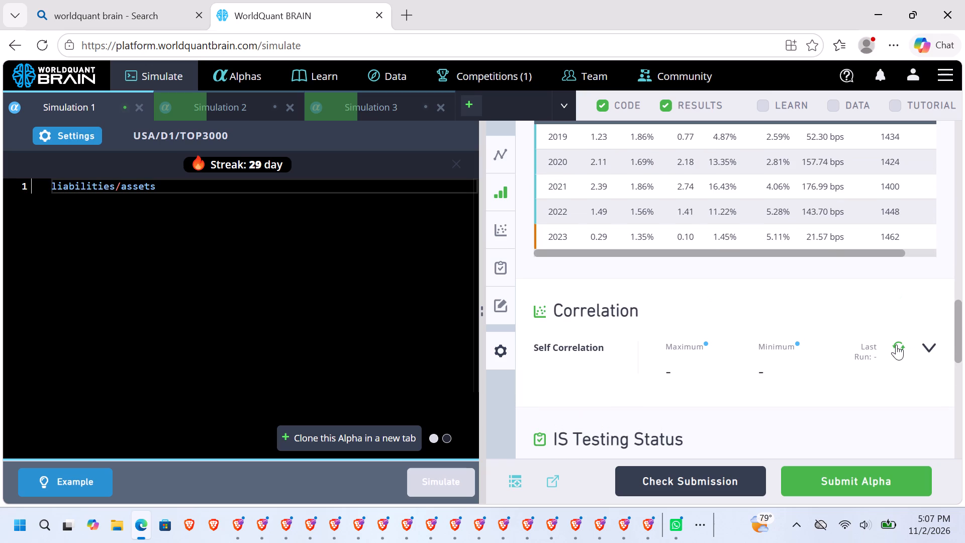
click(896, 344)
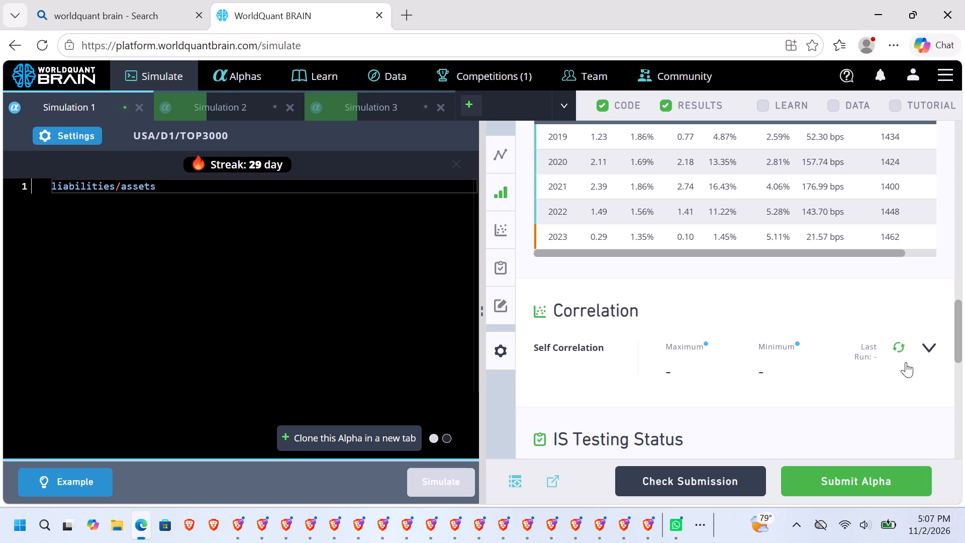
Set Simulation 1's neutralization to Industry and decay to 4, apply the settings, and simulate the liabilities/assets alpha again.
click(67, 136)
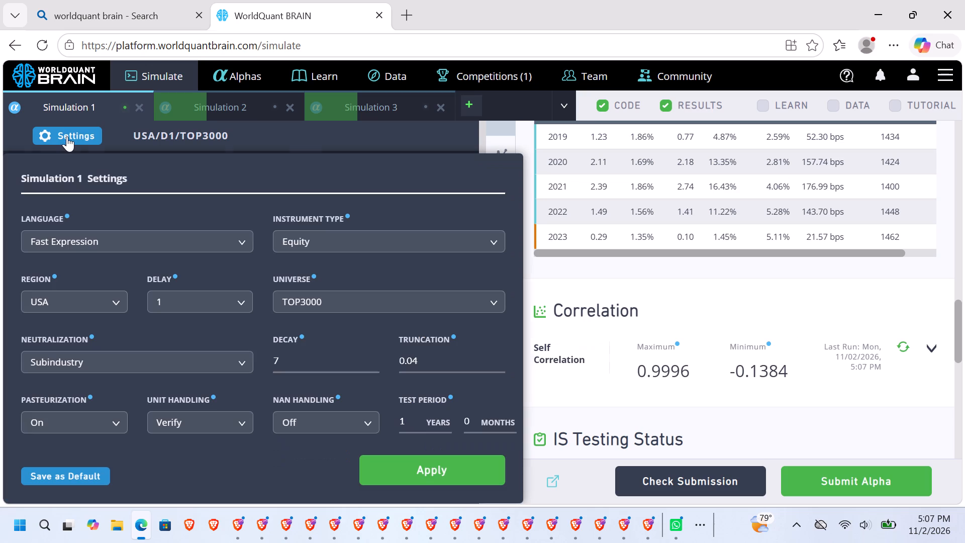
click(318, 358)
click(248, 358)
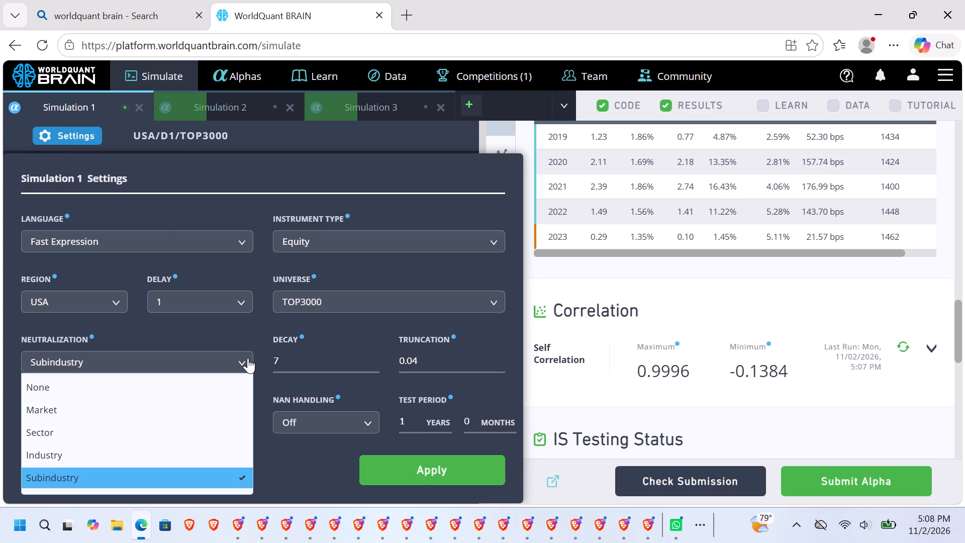
click(184, 460)
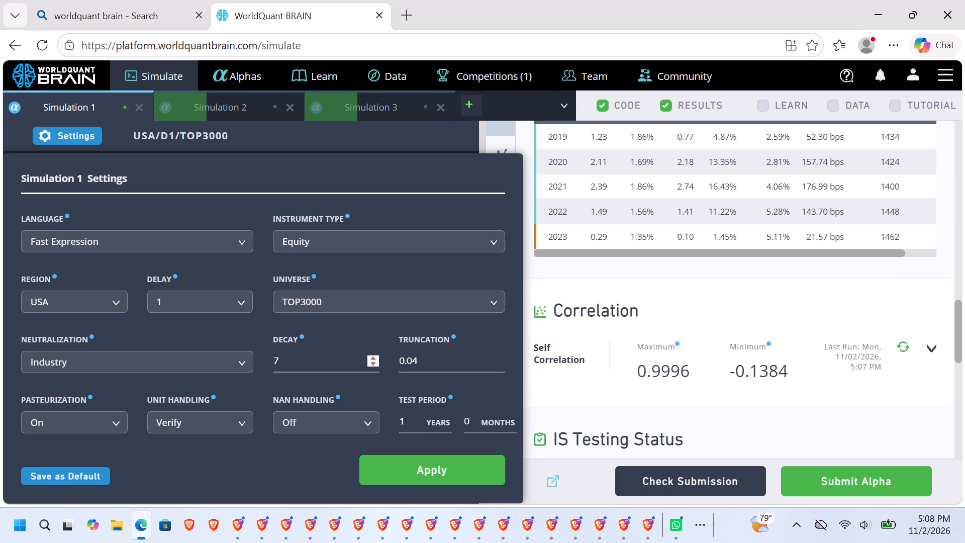
click(302, 355)
key(BackSpace)
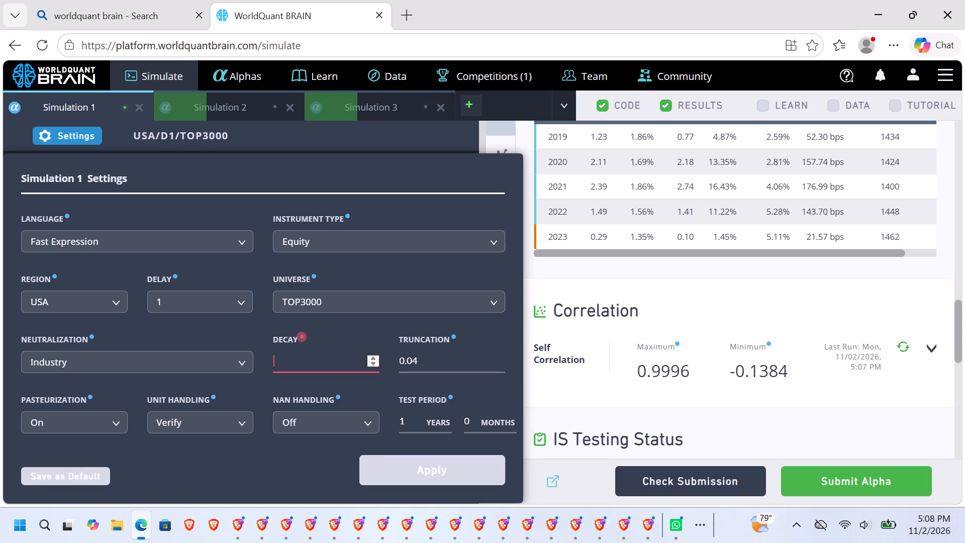
key(4)
click(421, 469)
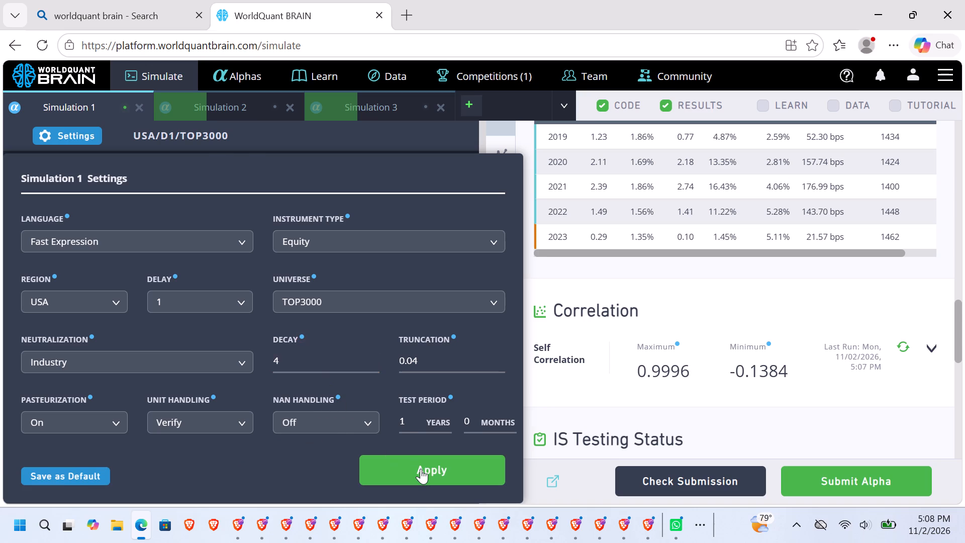
click(464, 483)
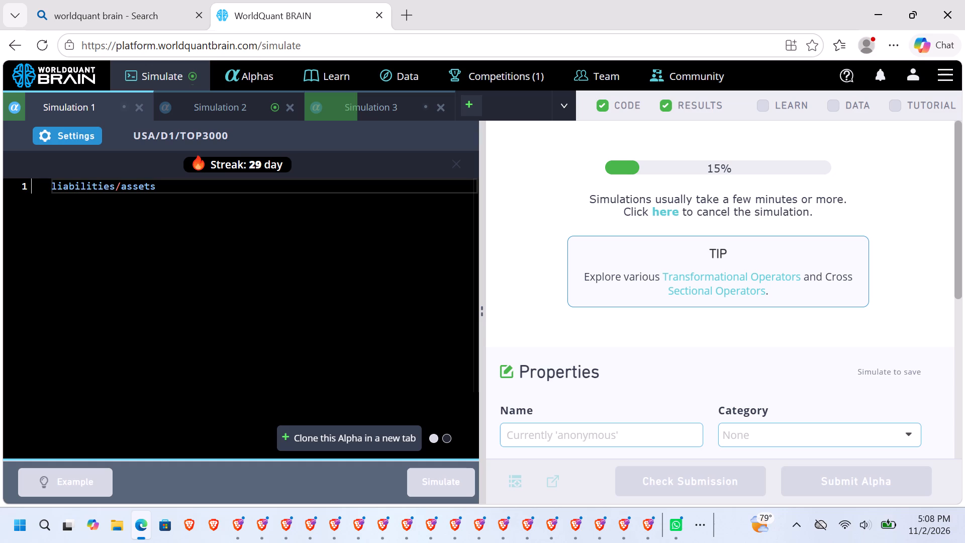
Create a new simulation and enter the alpha expression debt/fnd2_a_unrgtxbnfitxpenlintacd.
click(475, 103)
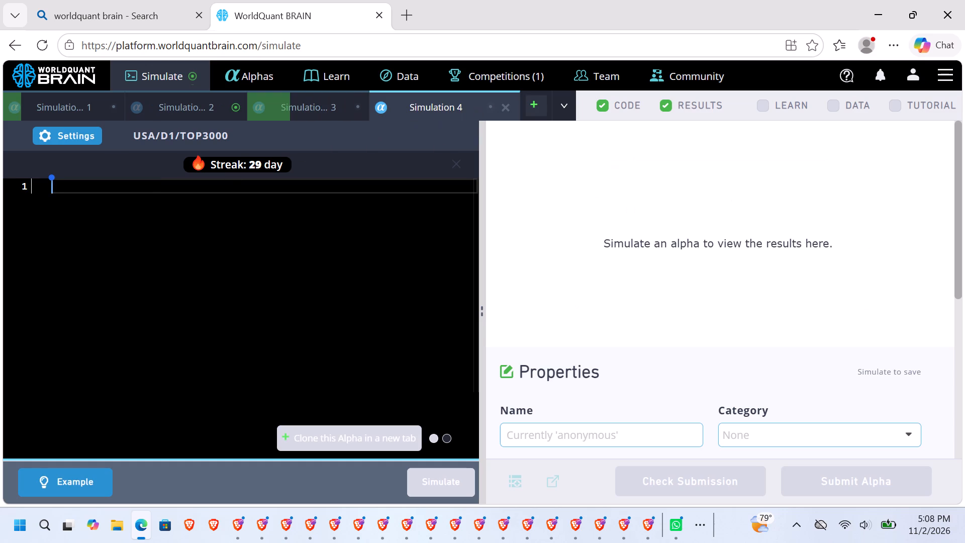
text(debt)
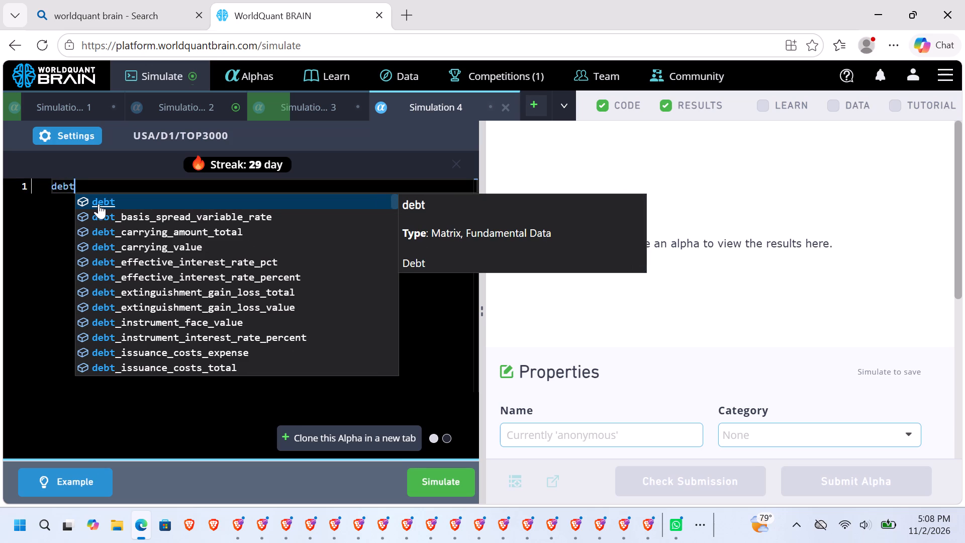
text(/fnd)
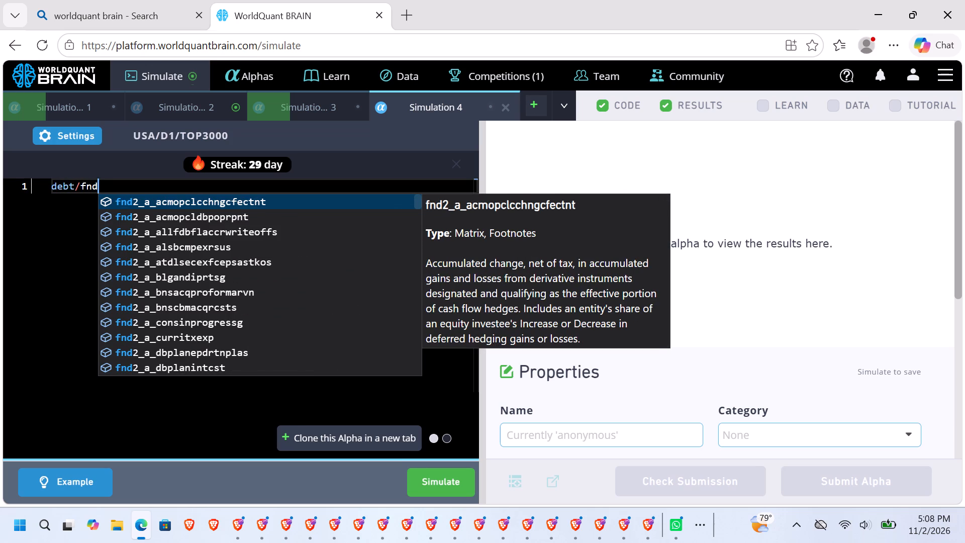
key(2)
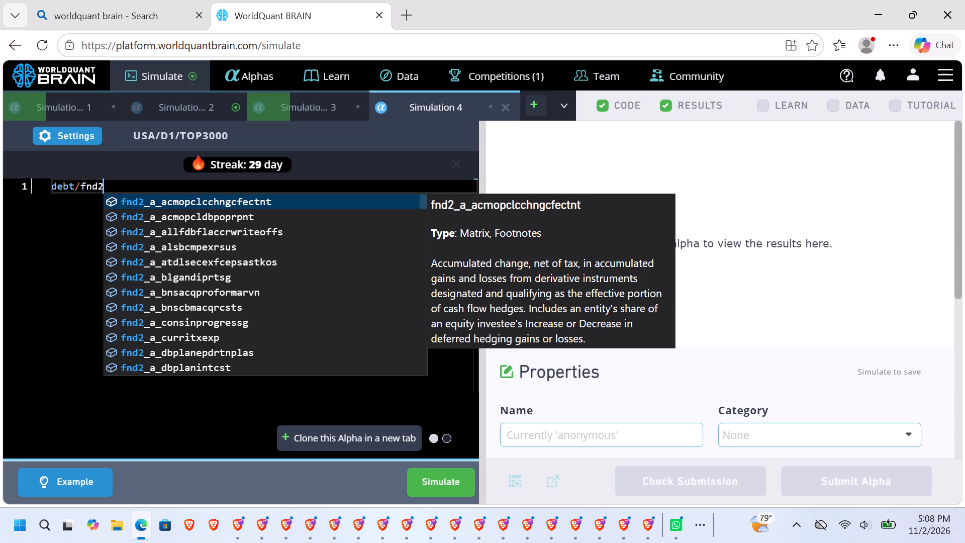
text(_a)
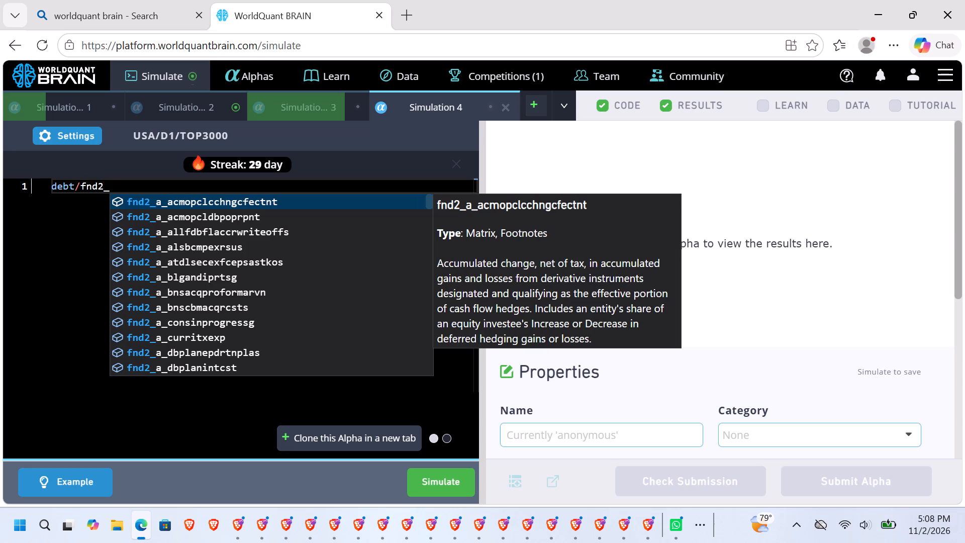
key(shift+underscore)
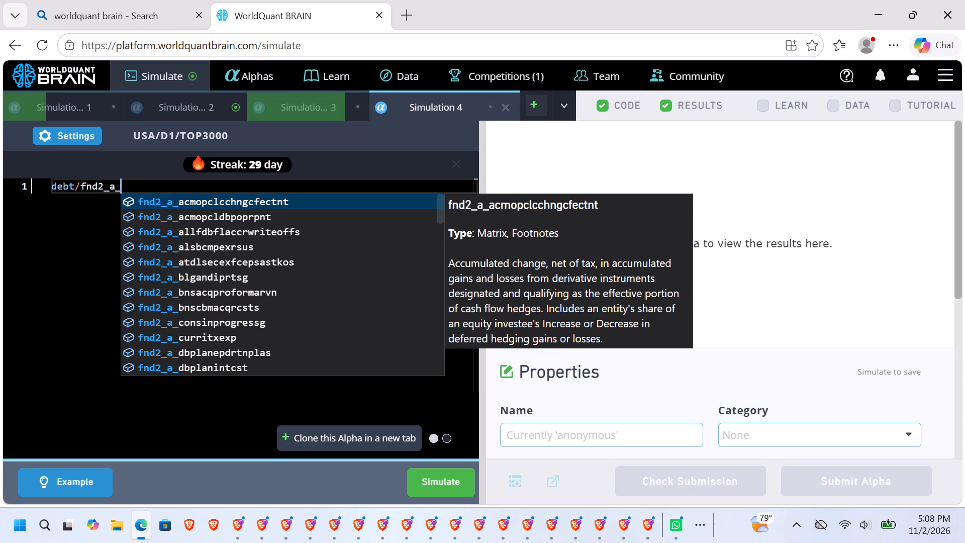
text(unr)
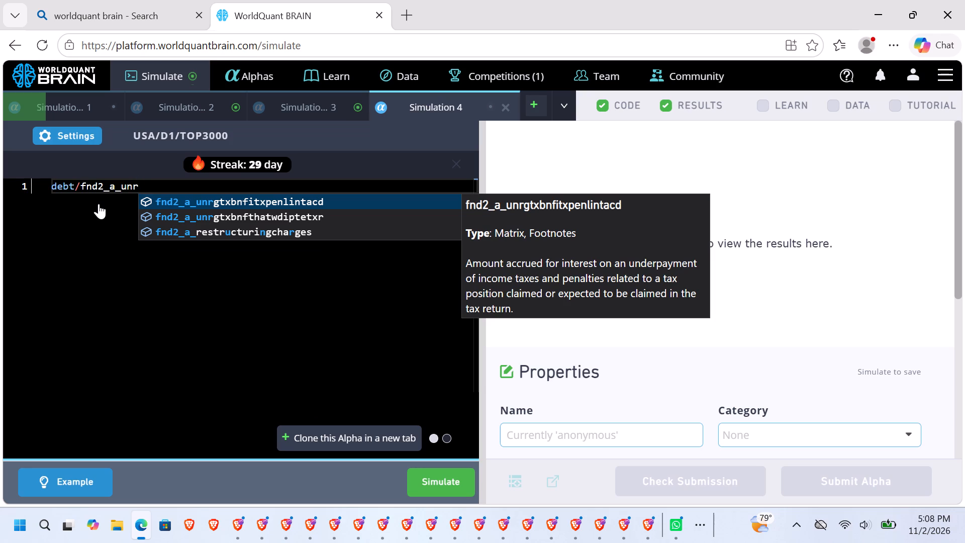
click(179, 202)
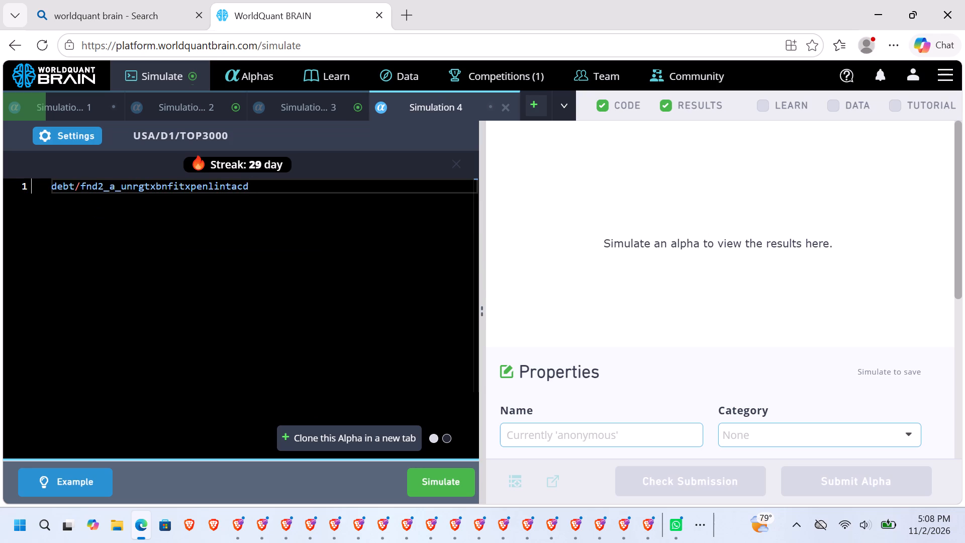
Set Simulation 4's decay to 1 and neutralization to None, apply the settings, and simulate the debt-ratio alpha.
click(80, 139)
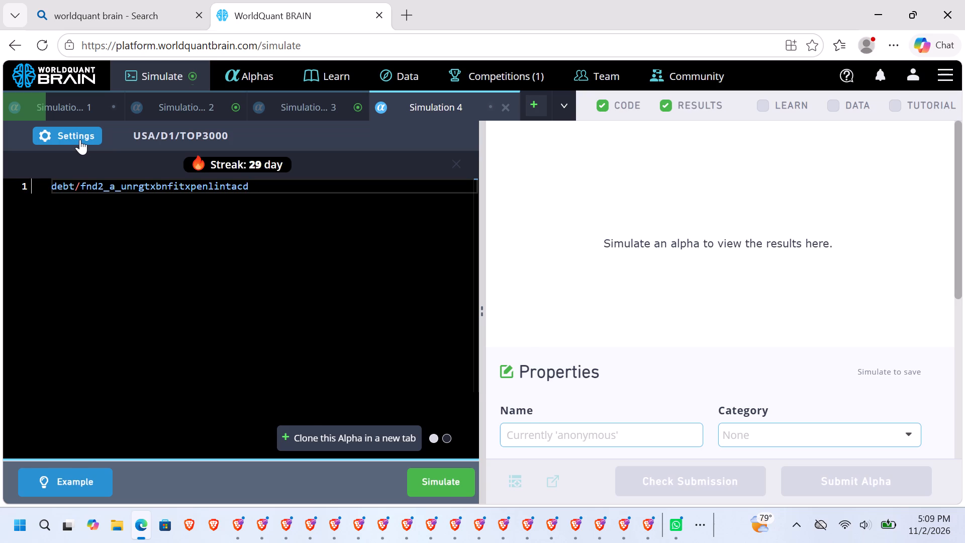
click(294, 359)
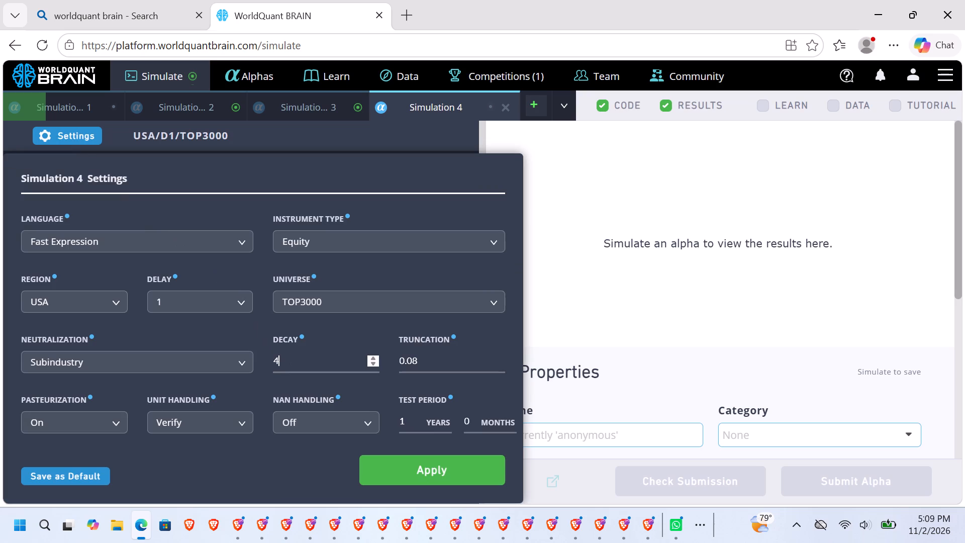
key(BackSpace)
key(1)
click(234, 362)
click(214, 386)
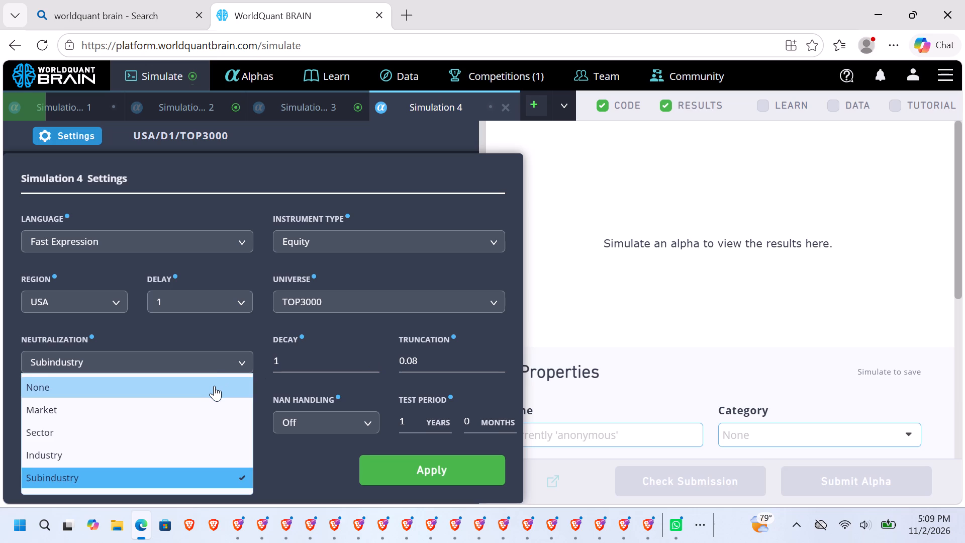
click(425, 463)
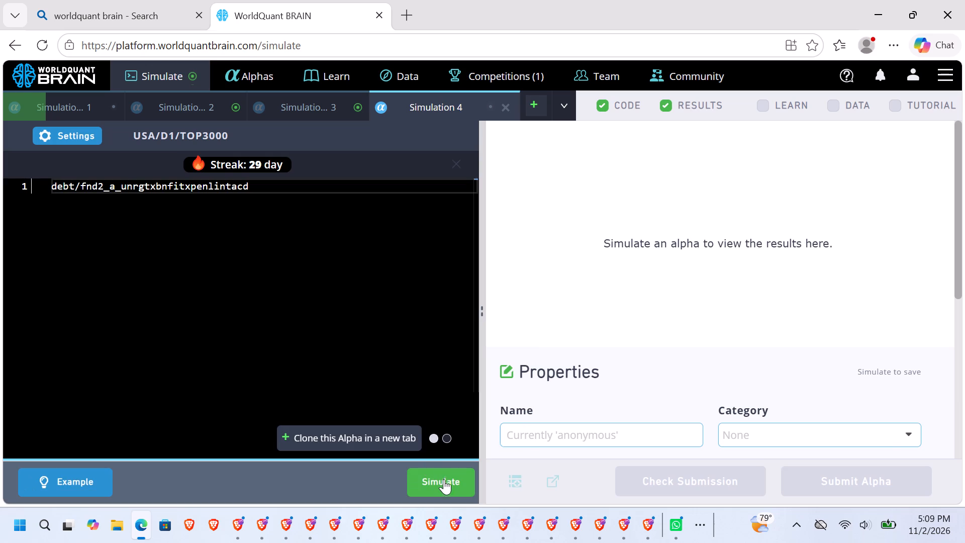
click(443, 481)
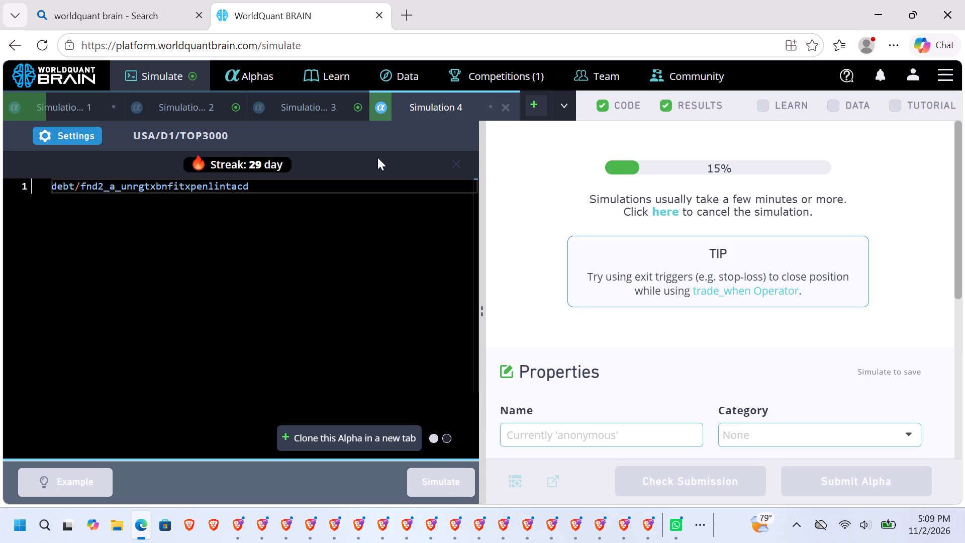
Show the test period for Simulation 3's ts_rank alpha, review its yearly results and IS Testing Status, and run its self-correlation check.
click(299, 106)
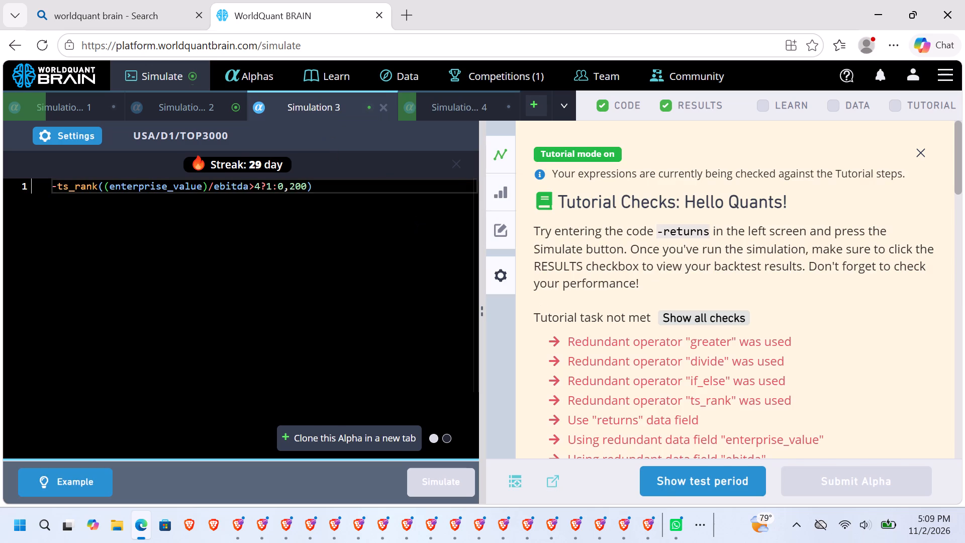
click(663, 477)
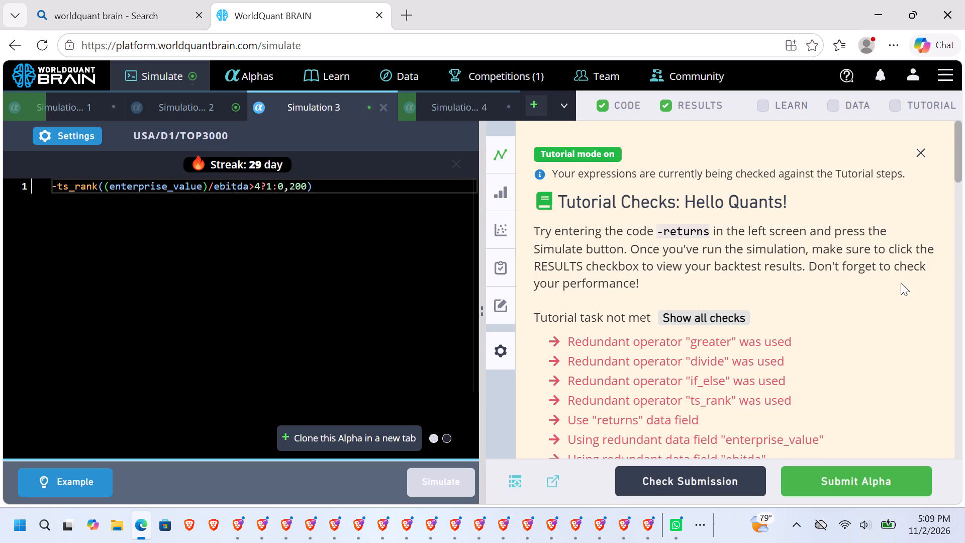
drag(952, 163, 960, 172)
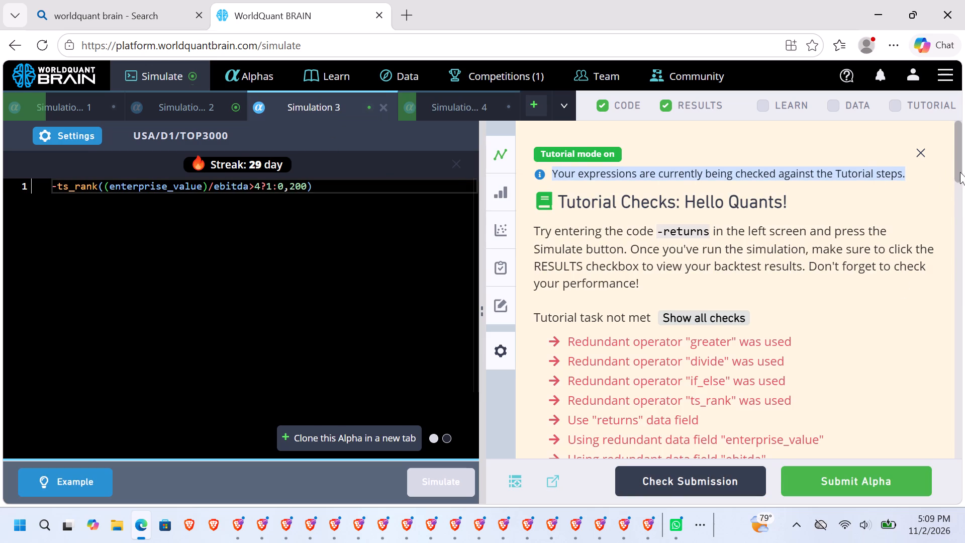
drag(960, 172, 960, 165)
drag(960, 165, 964, 318)
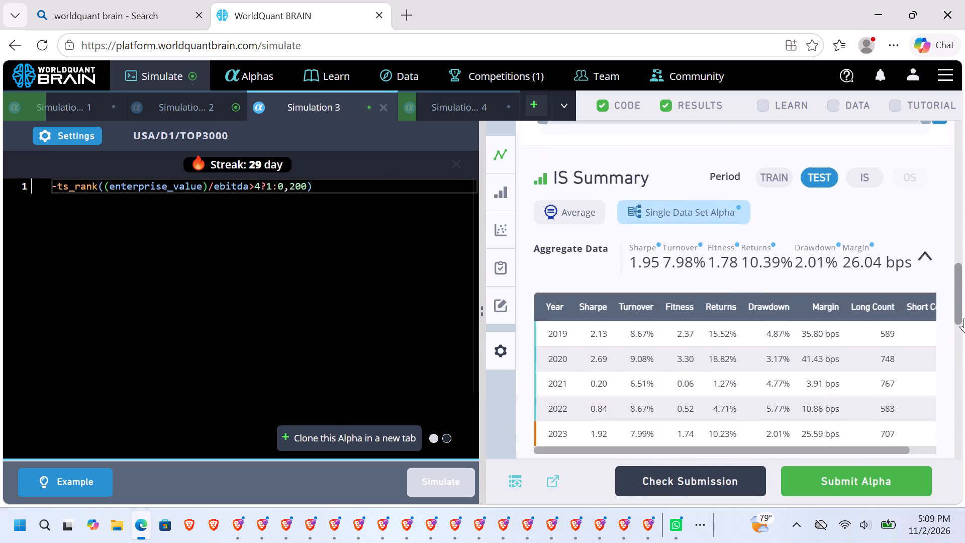
drag(964, 318, 964, 399)
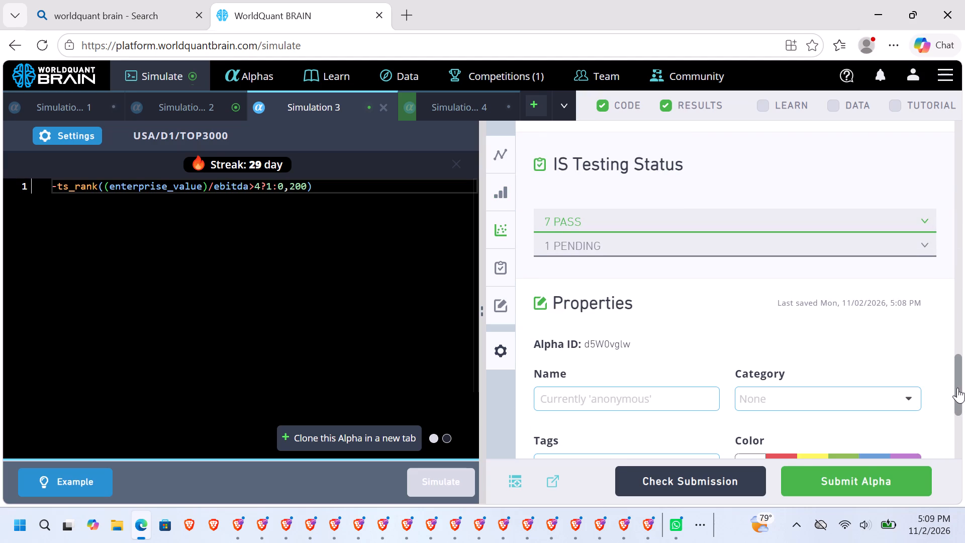
drag(959, 386, 954, 363)
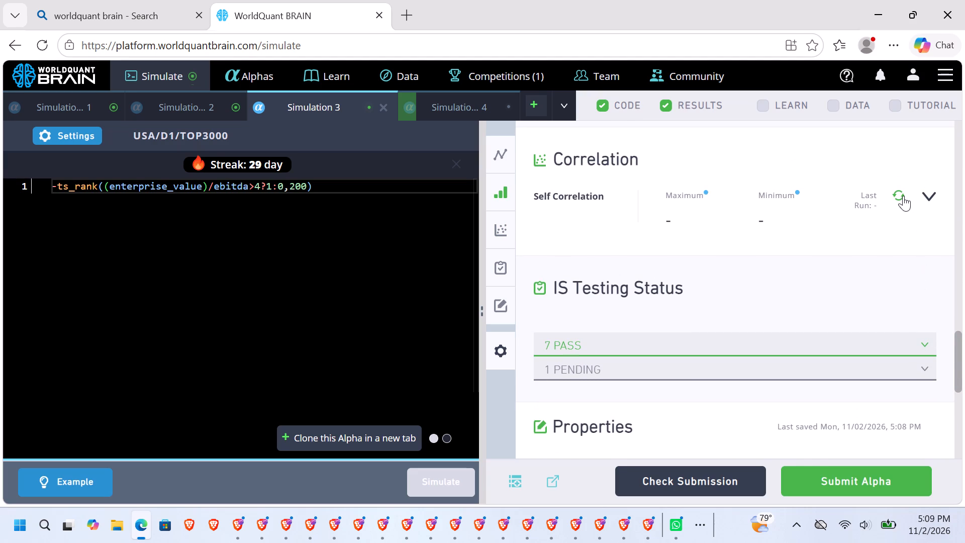
click(903, 196)
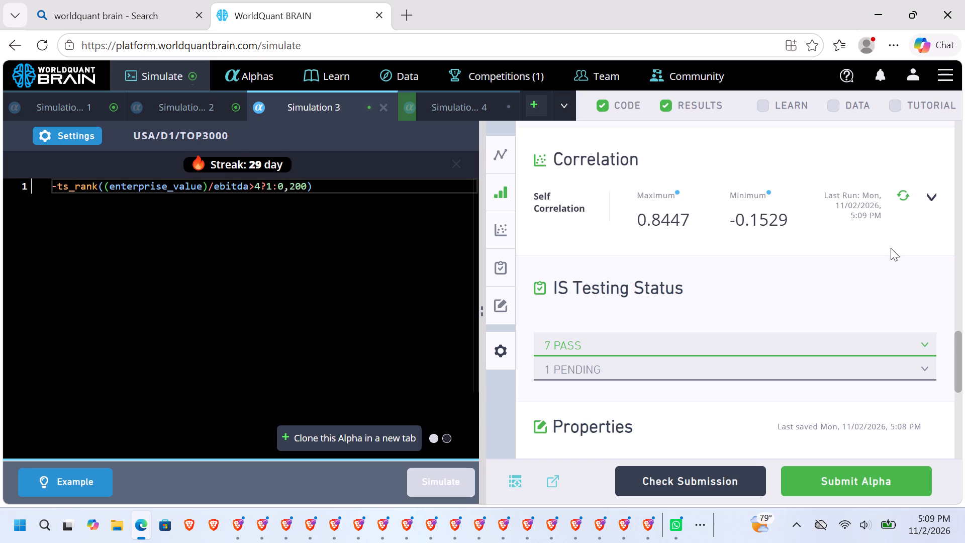
Set Simulation 3's universe to TOPSP500, apply the settings, and simulate the ts_rank alpha again.
click(69, 133)
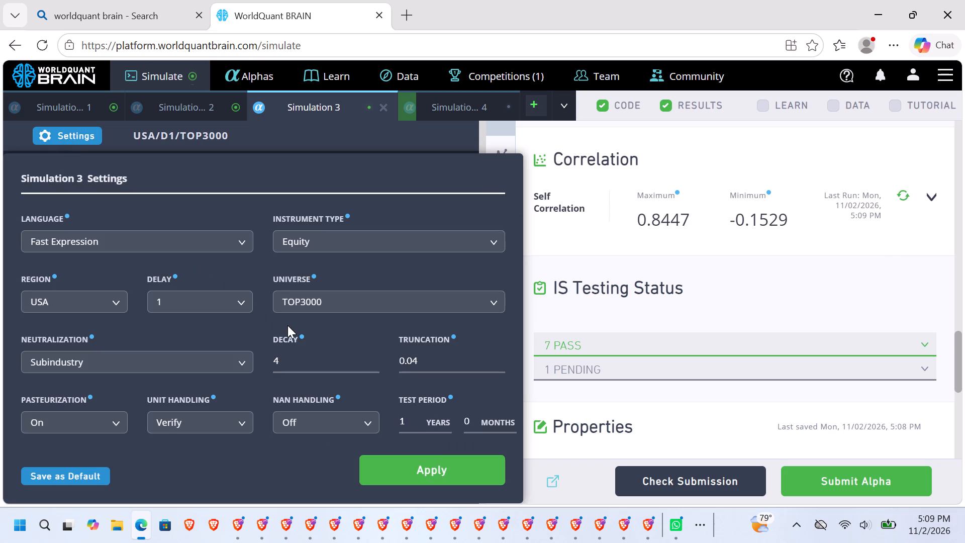
click(342, 301)
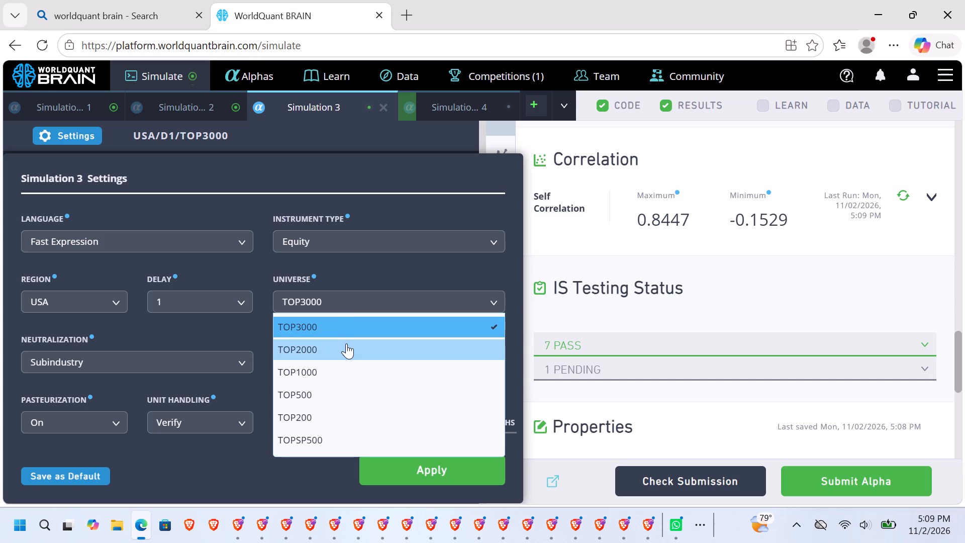
click(334, 431)
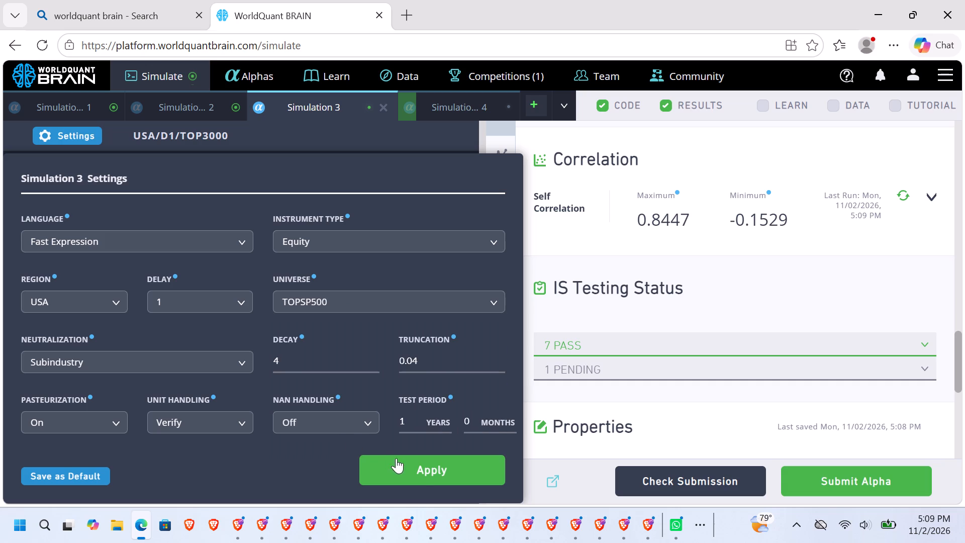
click(424, 468)
click(418, 490)
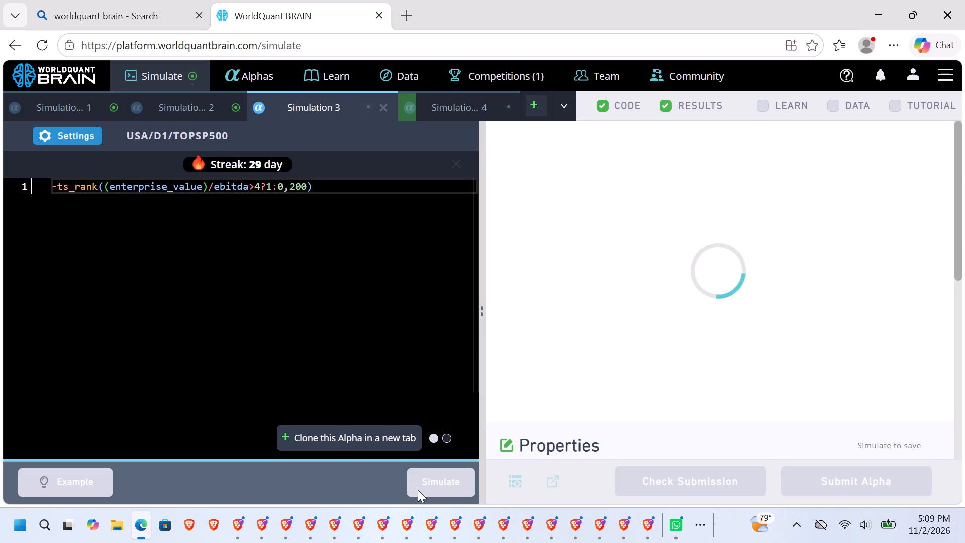
Show the test period for Simulation 2's volume-ratio alpha, review its yearly results, and expand the failed tests in IS Testing Status.
click(176, 112)
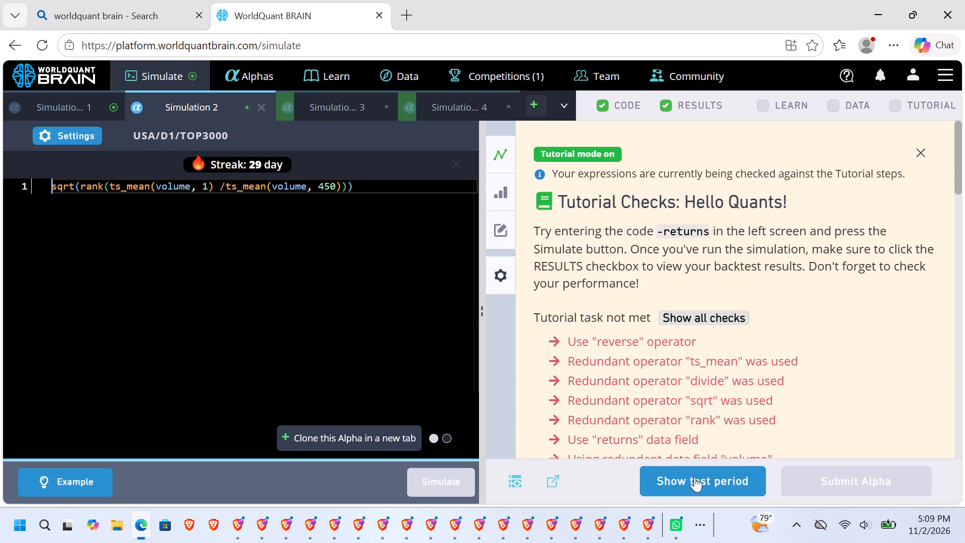
click(699, 478)
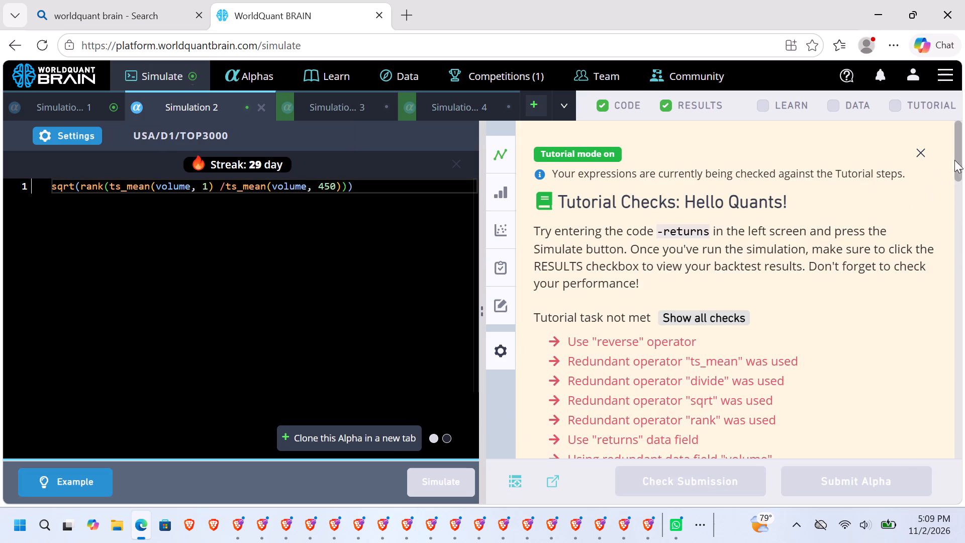
drag(955, 160, 964, 347)
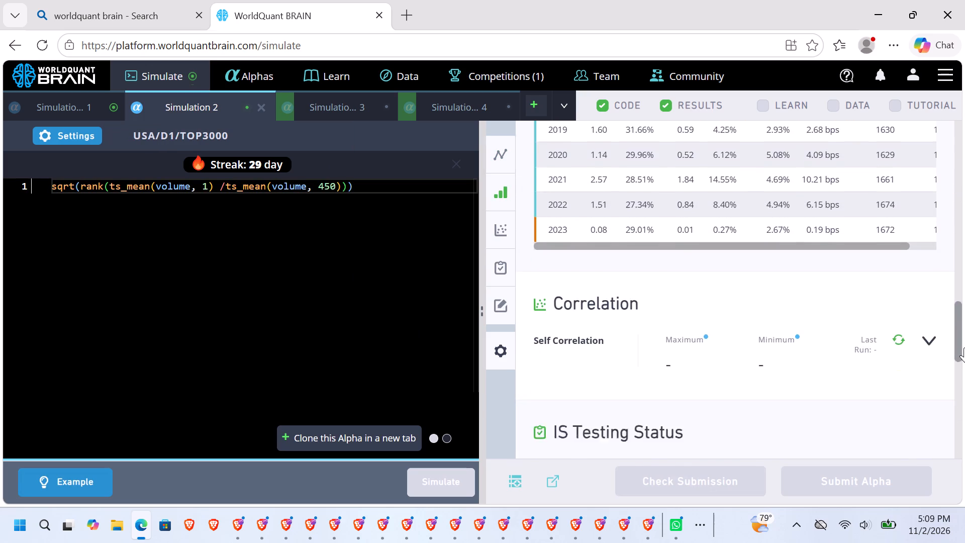
drag(964, 347, 954, 383)
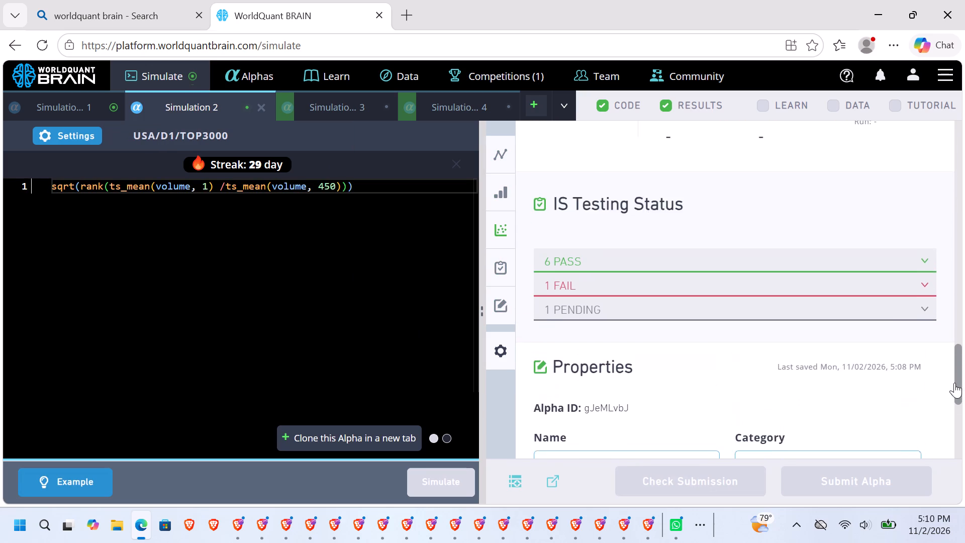
drag(954, 383, 952, 373)
click(727, 335)
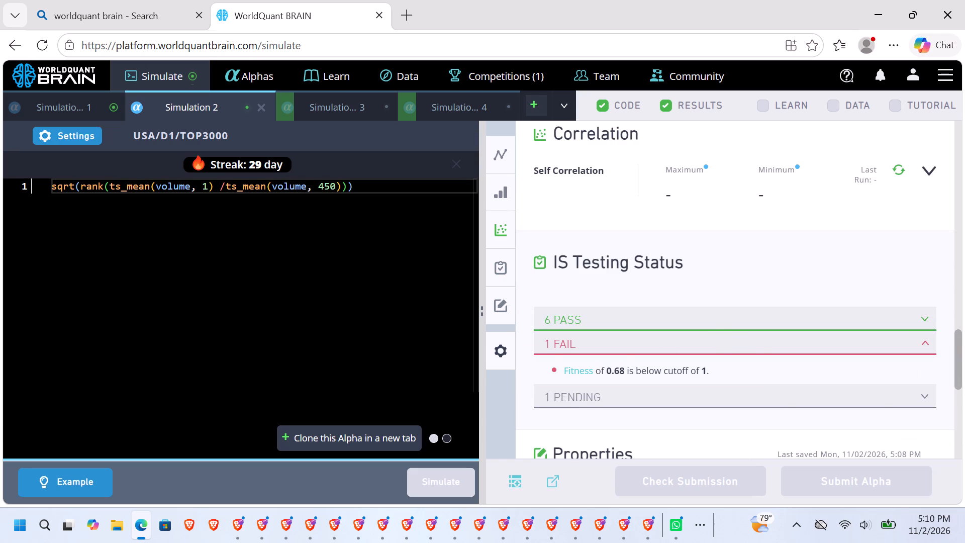
Set Simulation 2's decay to 7, apply the settings, and simulate the volume-ratio alpha again.
click(73, 138)
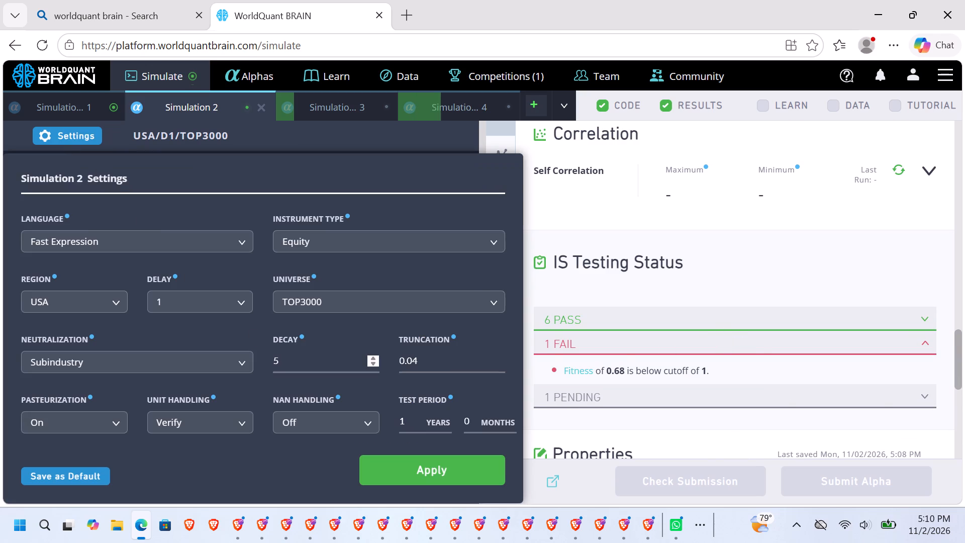
click(296, 362)
key(BackSpace)
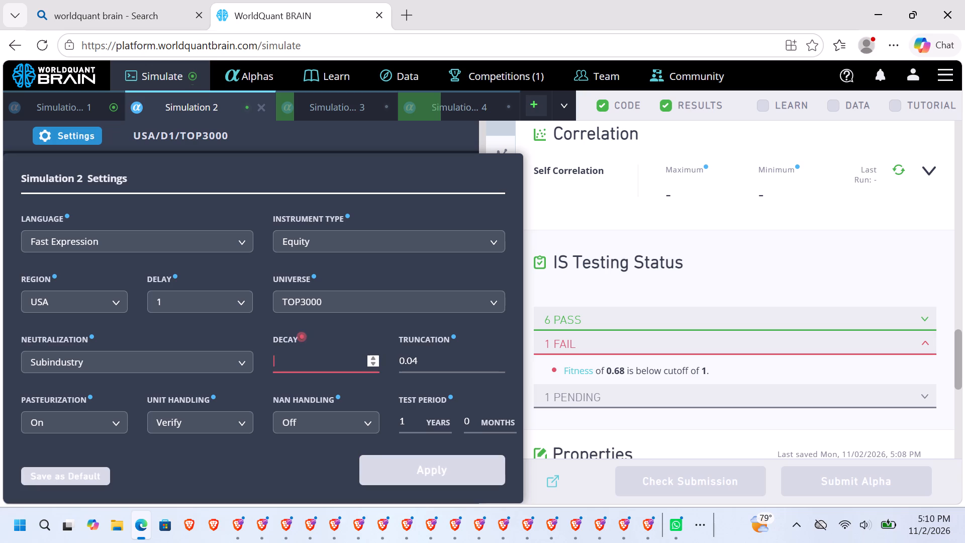
key(7)
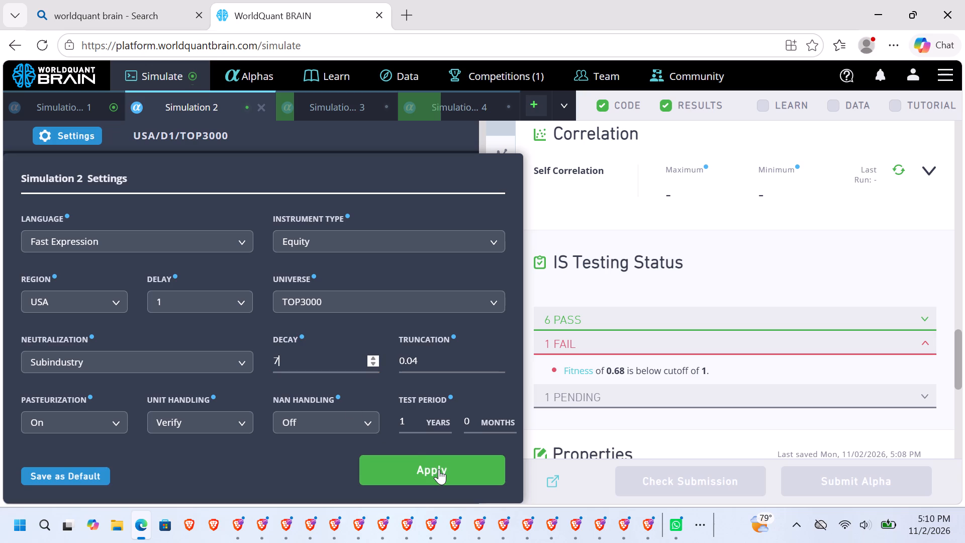
click(439, 469)
click(442, 486)
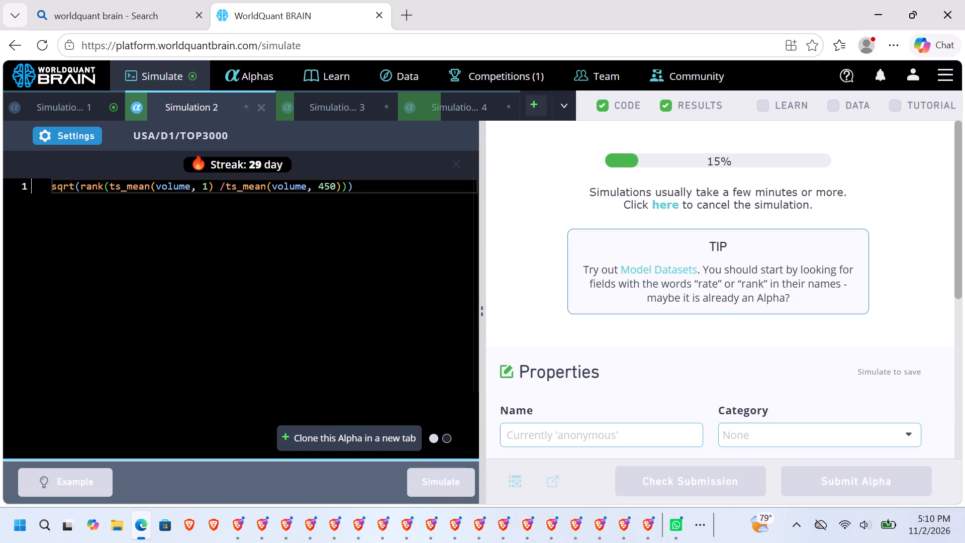
Open Simulation 1 to review the liabilities/assets alpha's new results.
click(50, 105)
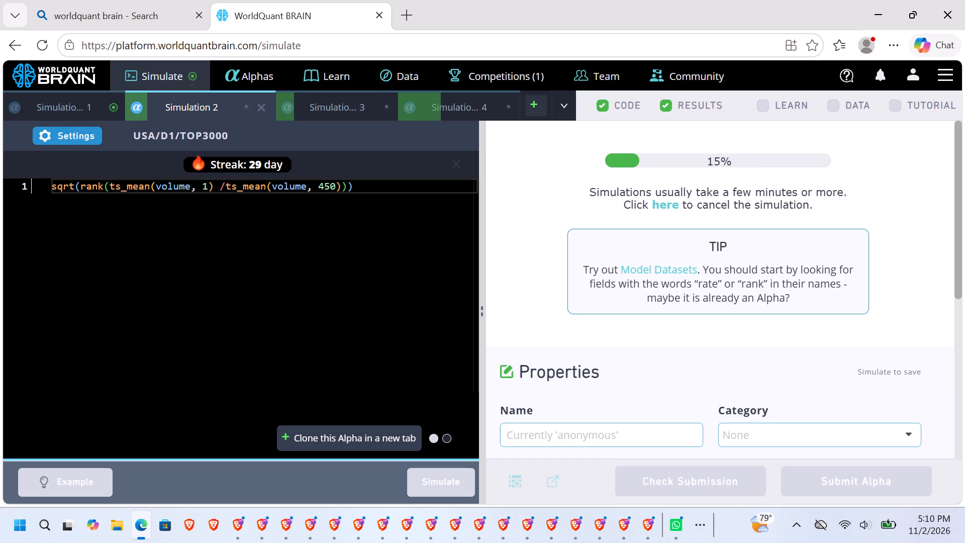